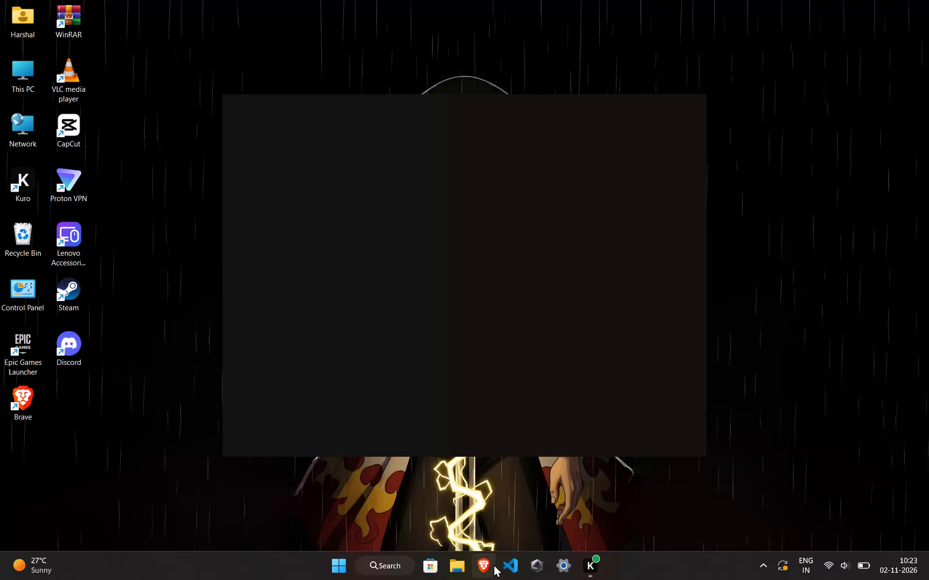
Switch to the Brave browser and go from the open video to the YouTube home page.
{"action": "left_click", "coordinate": [484, 570]}
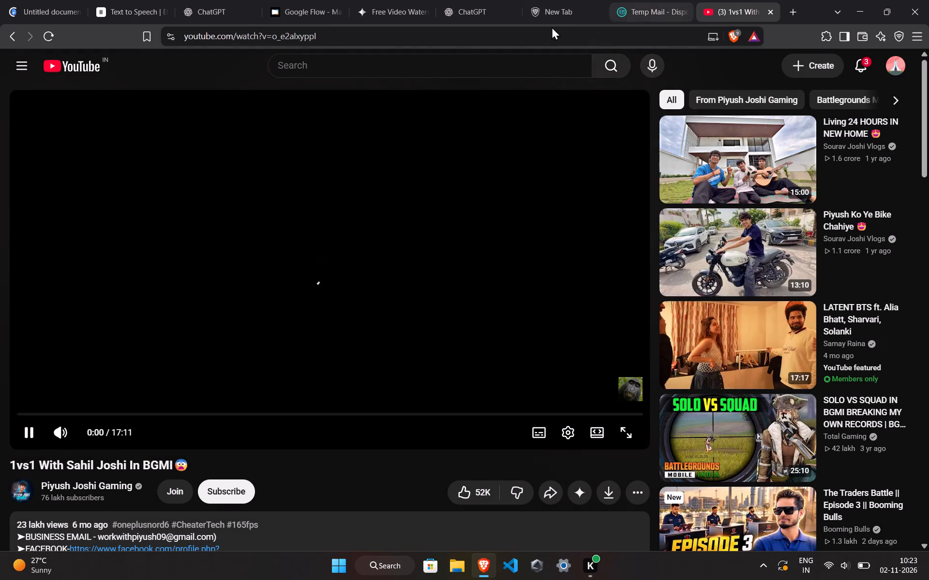
{"action": "left_click", "coordinate": [82, 62]}
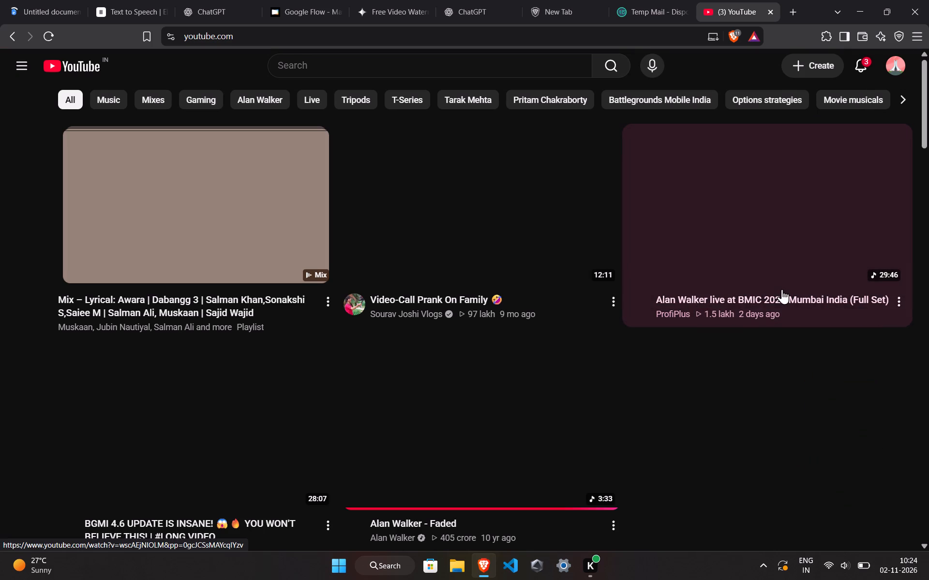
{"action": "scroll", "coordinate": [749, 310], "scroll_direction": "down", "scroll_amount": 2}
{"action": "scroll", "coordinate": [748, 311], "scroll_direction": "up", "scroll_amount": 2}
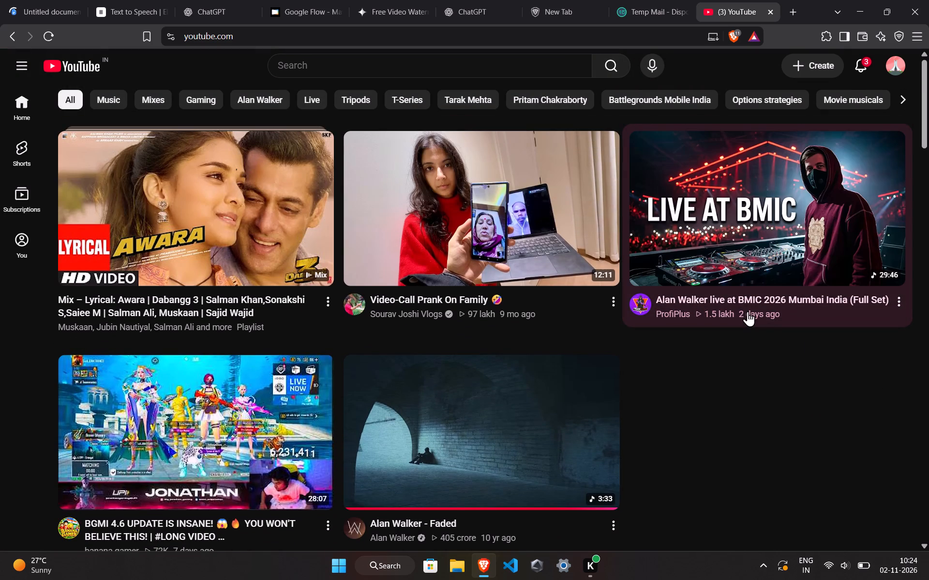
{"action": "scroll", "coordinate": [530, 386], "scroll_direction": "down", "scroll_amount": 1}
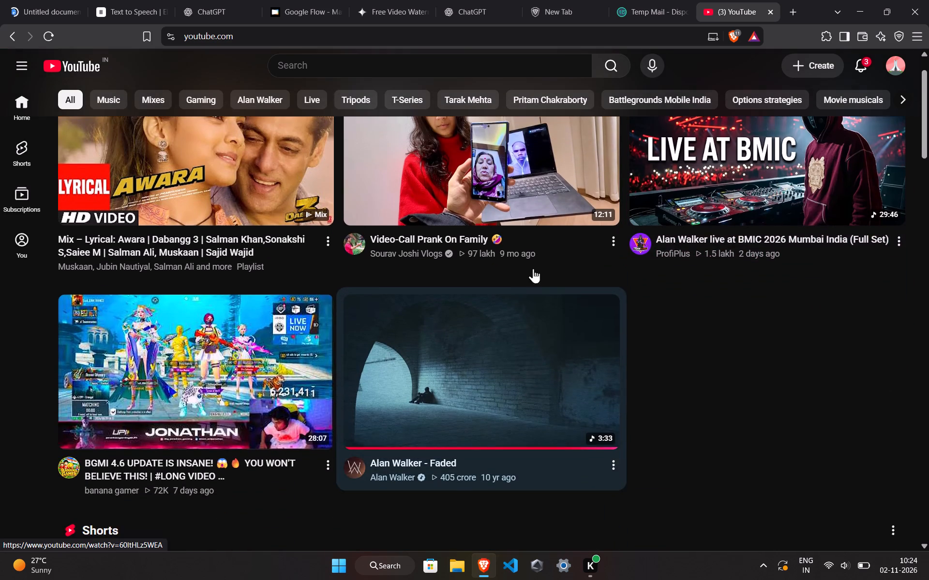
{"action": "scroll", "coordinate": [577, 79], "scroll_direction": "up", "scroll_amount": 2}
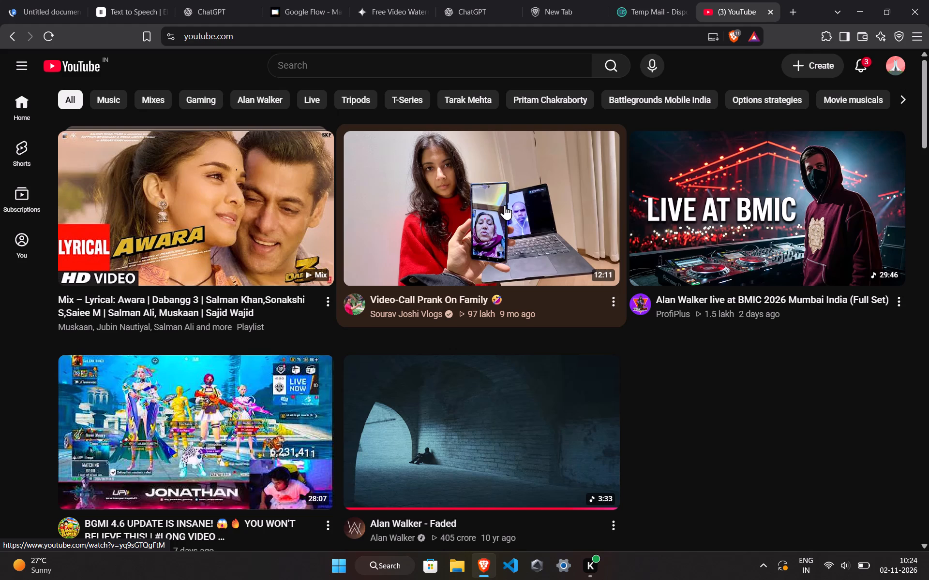
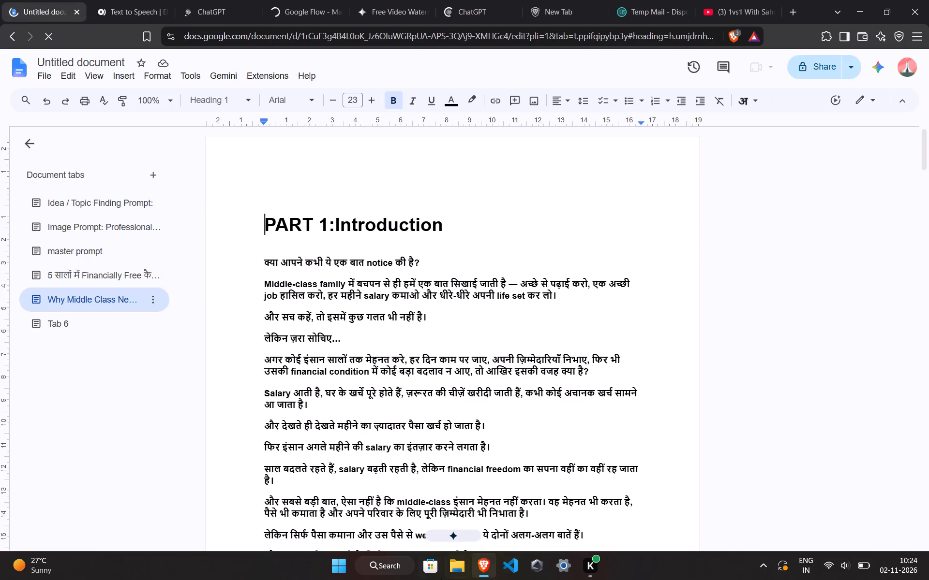
Launch the CapCut video editor.
{"action": "left_click", "coordinate": [336, 558]}
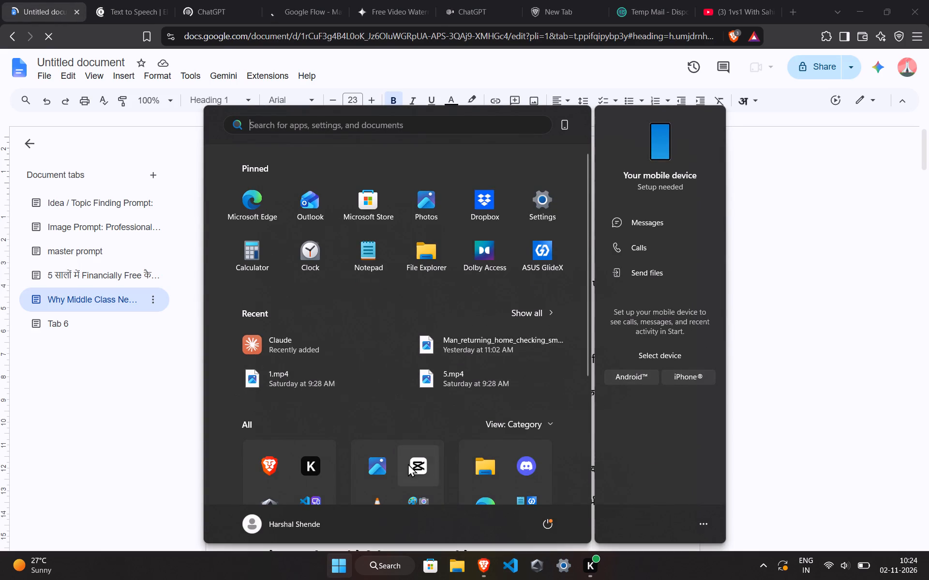
{"action": "left_click", "coordinate": [408, 464]}
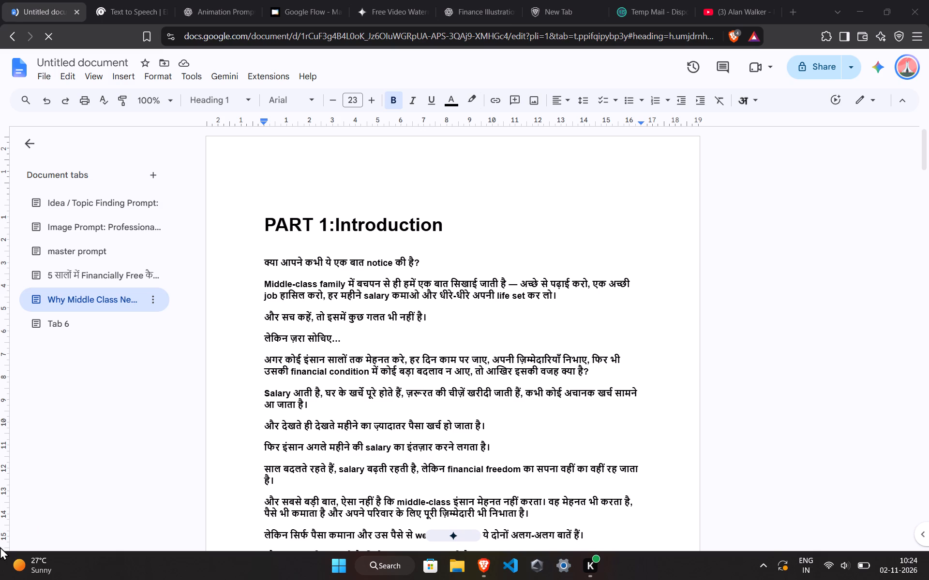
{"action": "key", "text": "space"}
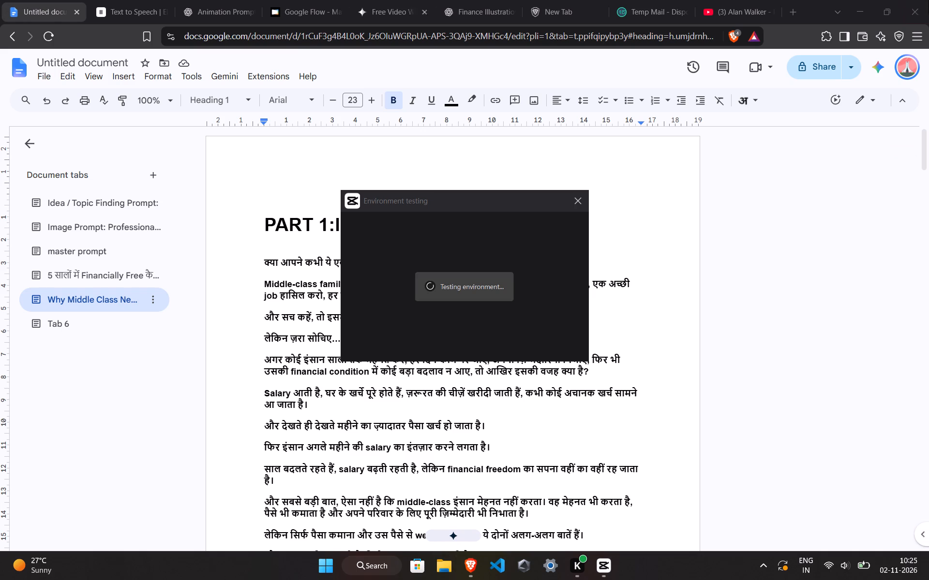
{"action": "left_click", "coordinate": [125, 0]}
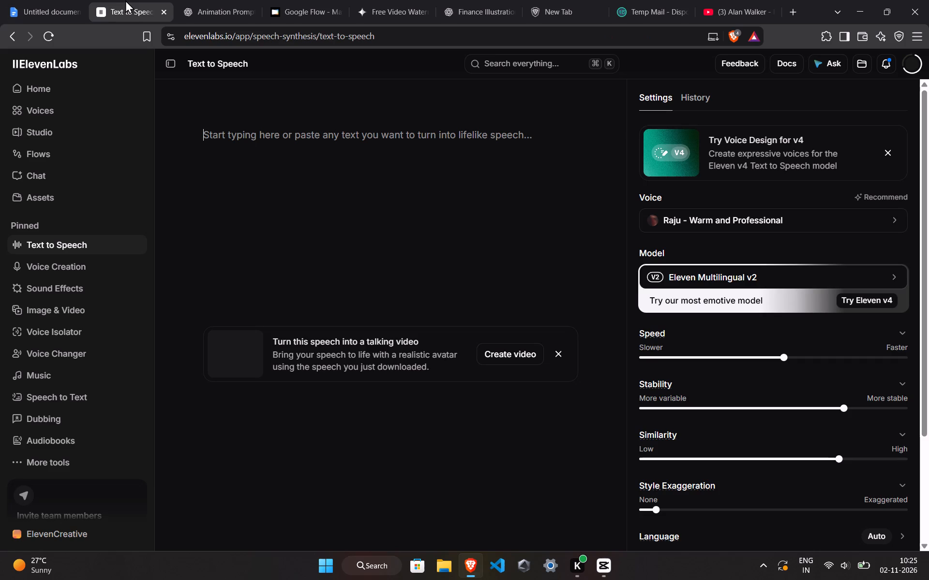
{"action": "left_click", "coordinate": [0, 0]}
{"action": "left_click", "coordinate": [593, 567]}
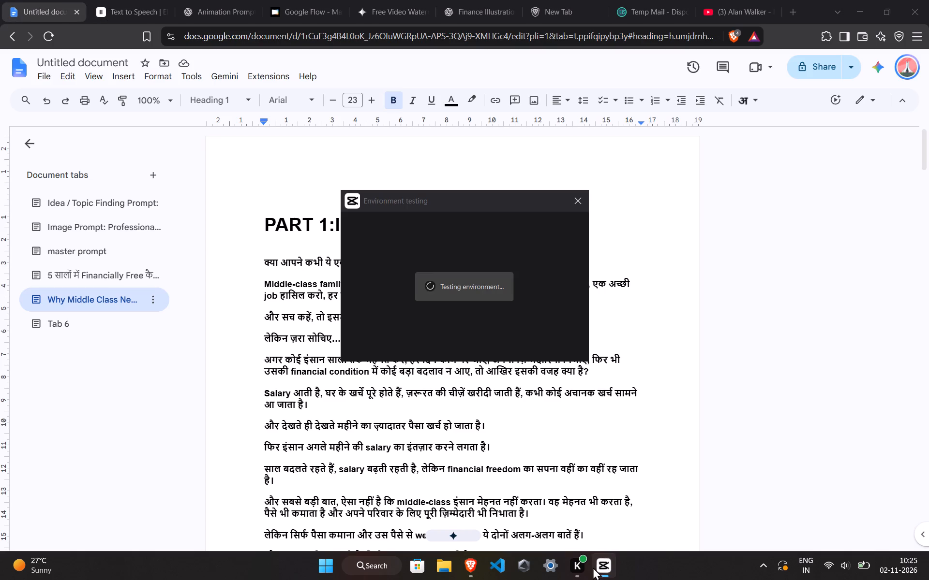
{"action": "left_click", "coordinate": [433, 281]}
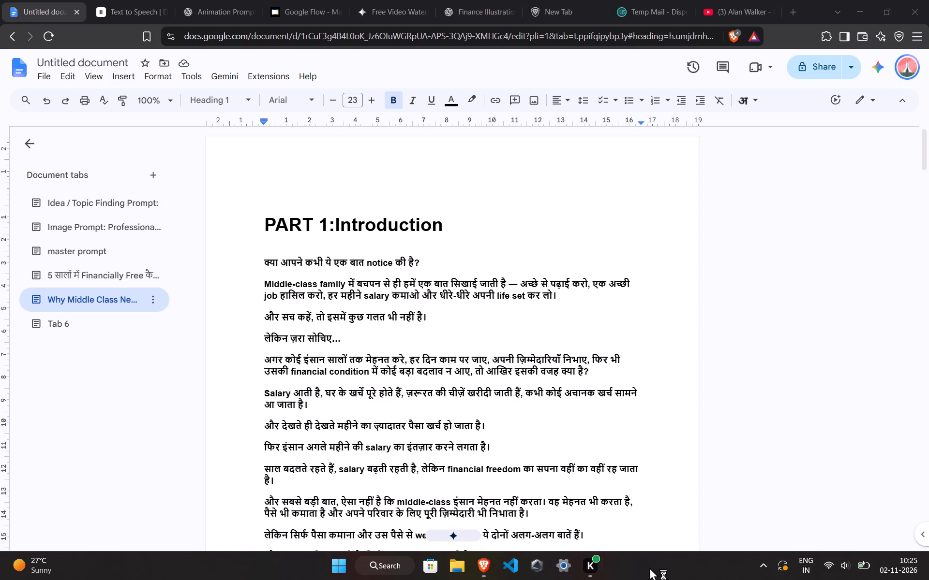
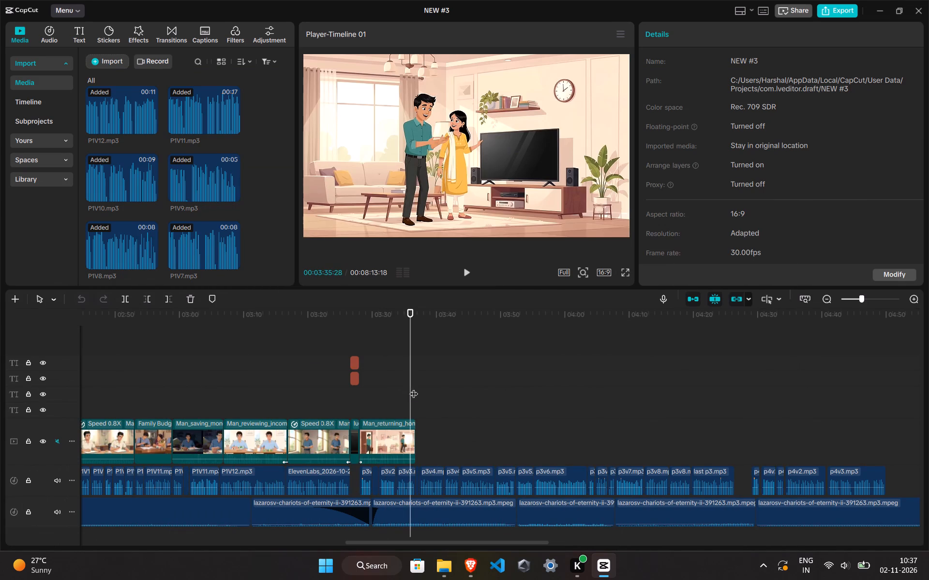
{"action": "left_click", "coordinate": [415, 388]}
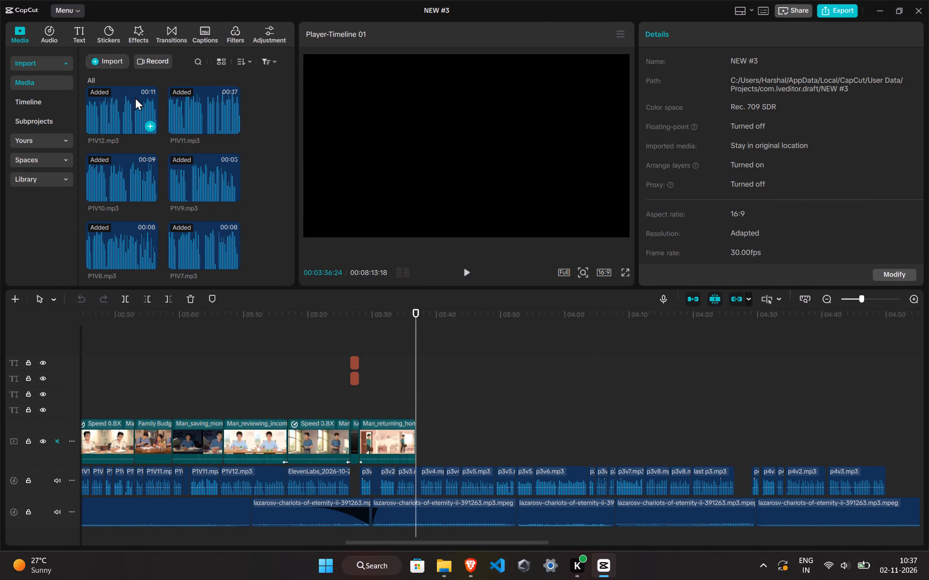
{"action": "left_click", "coordinate": [128, 70]}
{"action": "left_click", "coordinate": [121, 64]}
{"action": "left_click", "coordinate": [131, 81]}
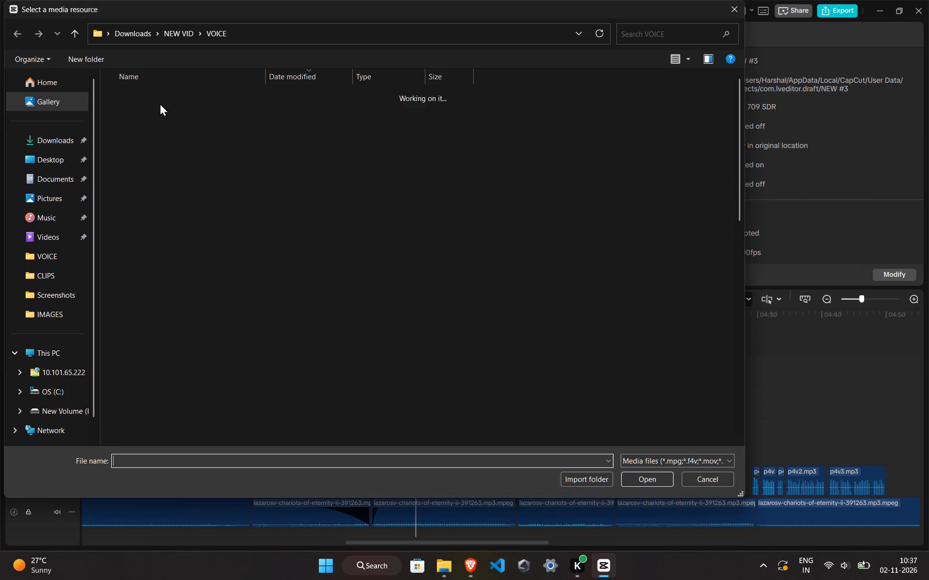
{"action": "double_click", "coordinate": [164, 31]}
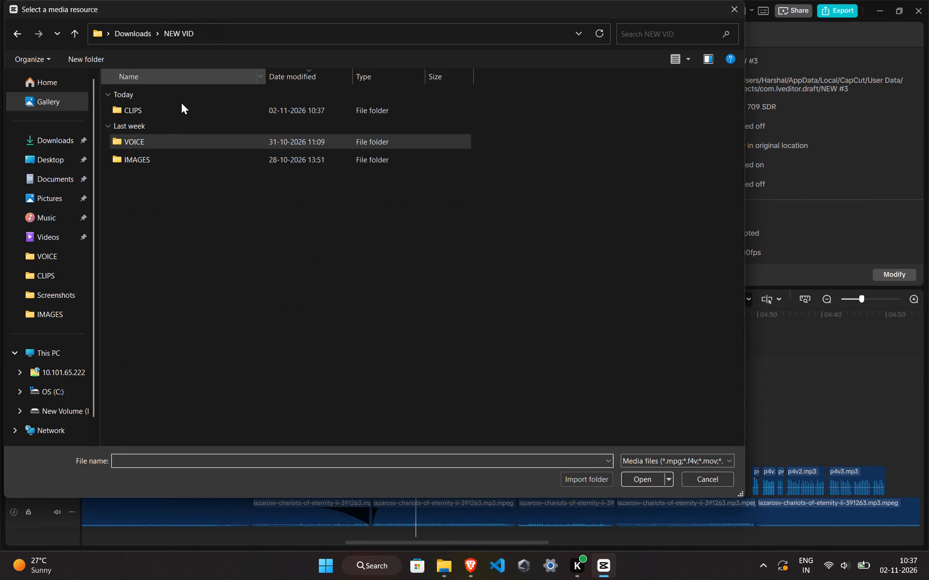
{"action": "double_click", "coordinate": [181, 104]}
{"action": "left_click", "coordinate": [181, 104]}
{"action": "left_click", "coordinate": [639, 477]}
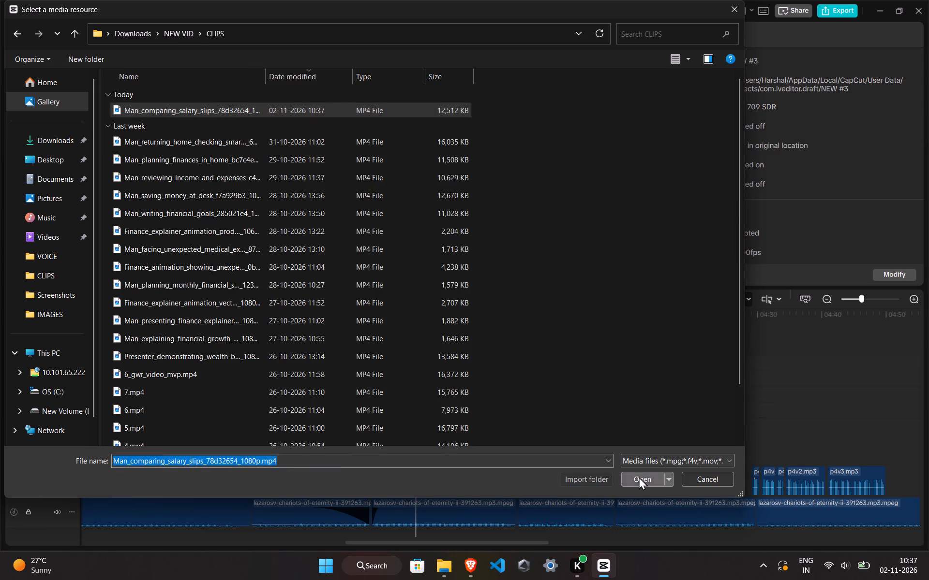
Place the salary comparison clip on the main video track directly after the returning-home clip.
{"action": "left_click_drag", "start_coordinate": [218, 249], "coordinate": [466, 409]}
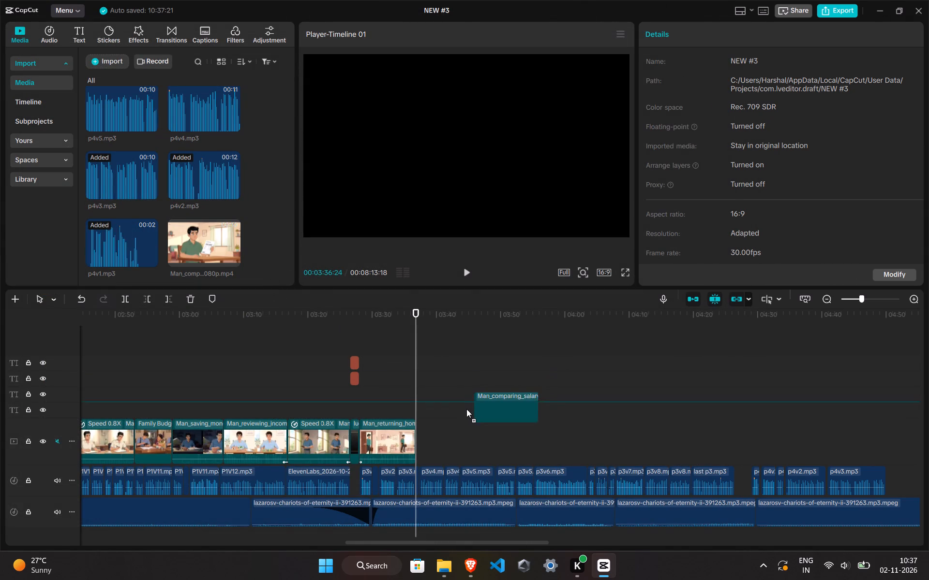
{"action": "left_click_drag", "start_coordinate": [466, 409], "coordinate": [418, 435]}
Play the newly added salary comparison clip against the voiceover and stop at its end.
{"action": "left_click", "coordinate": [399, 386]}
{"action": "key", "text": "space"}
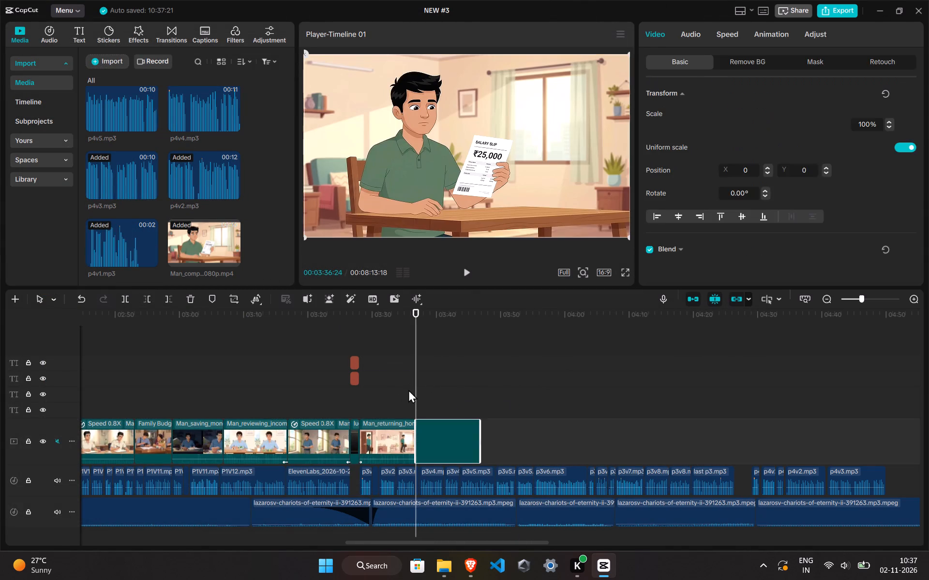
{"action": "left_click", "coordinate": [408, 390]}
{"action": "key", "text": "space"}
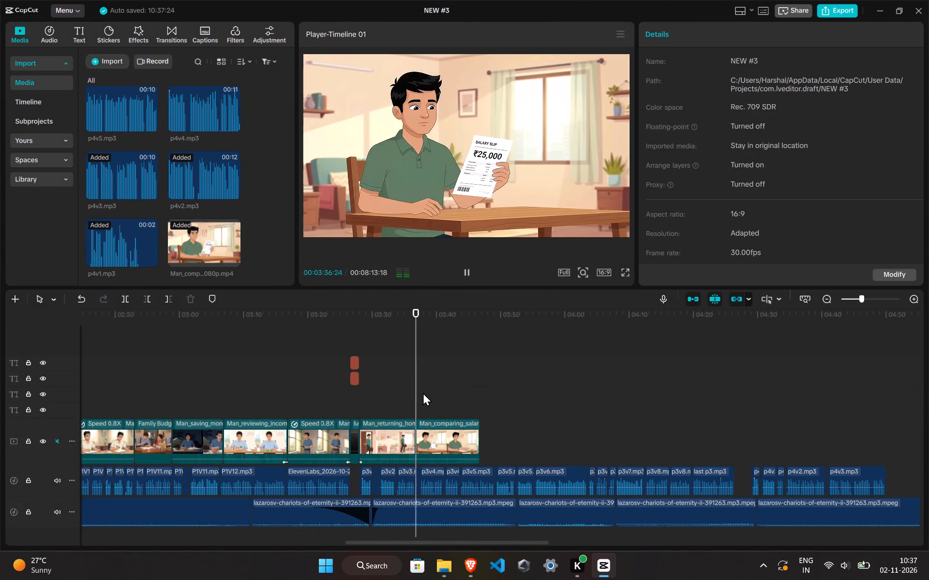
{"action": "scroll", "coordinate": [423, 392], "scroll_direction": "up", "scroll_amount": 13, "text": "ctrl"}
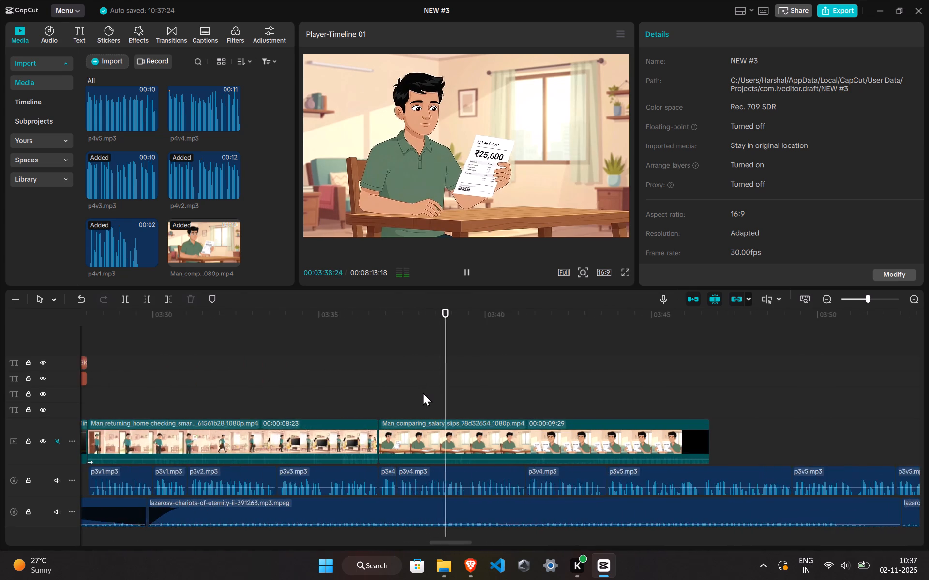
{"action": "scroll", "coordinate": [423, 392], "scroll_direction": "up", "scroll_amount": 6, "text": "ctrl"}
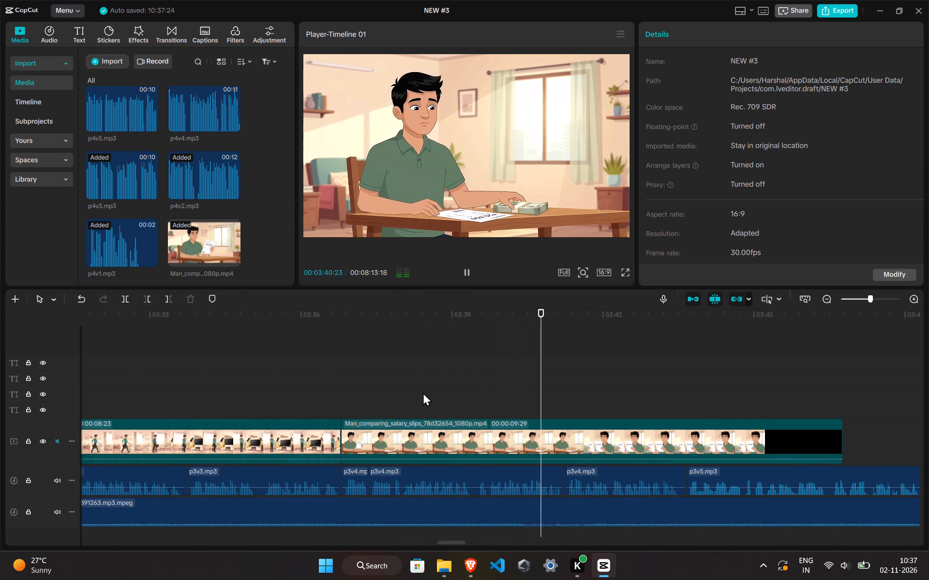
{"action": "scroll", "coordinate": [566, 427], "scroll_direction": "down", "scroll_amount": 2, "text": "ctrl"}
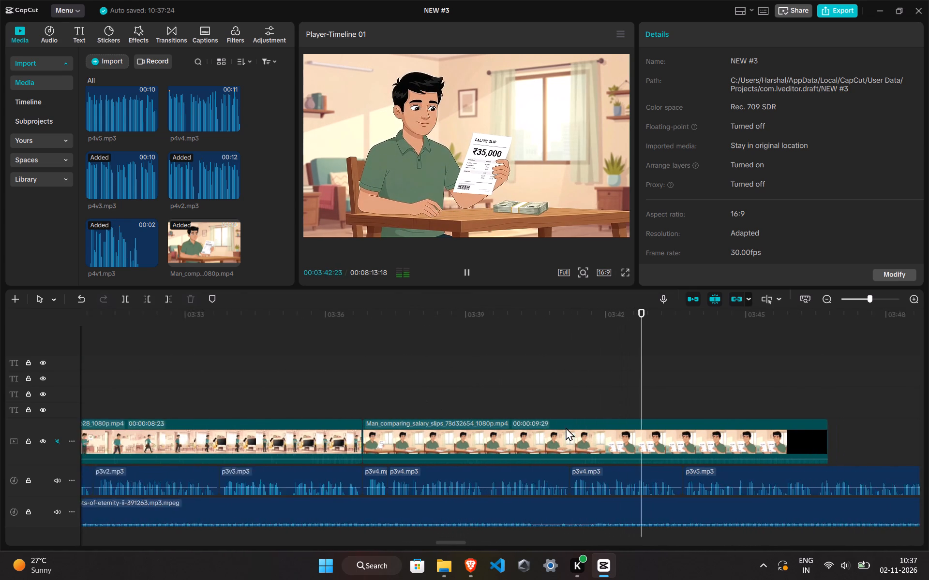
{"action": "scroll", "coordinate": [566, 427], "scroll_direction": "down", "scroll_amount": 3, "text": "ctrl"}
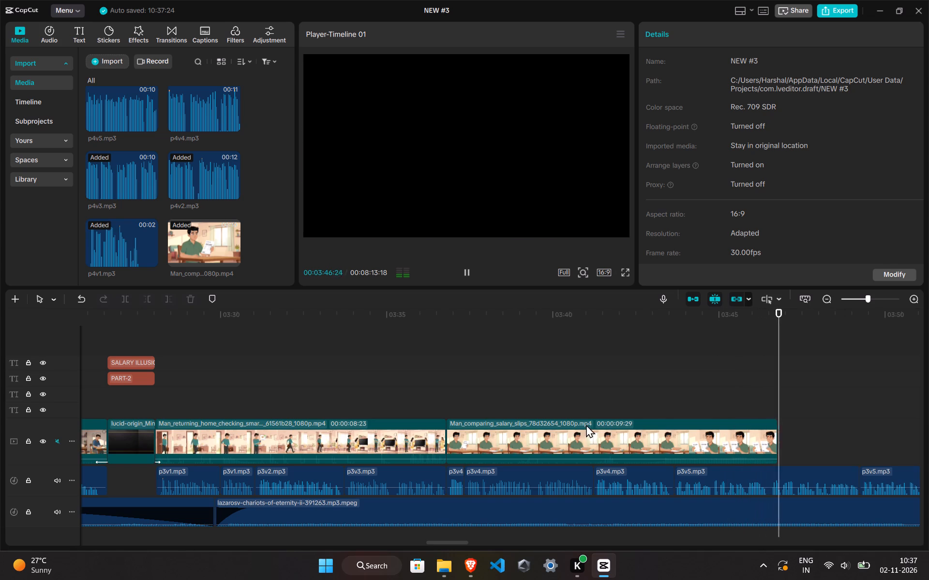
{"action": "left_click", "coordinate": [778, 399]}
{"action": "scroll", "coordinate": [778, 399], "scroll_direction": "down", "scroll_amount": 1}
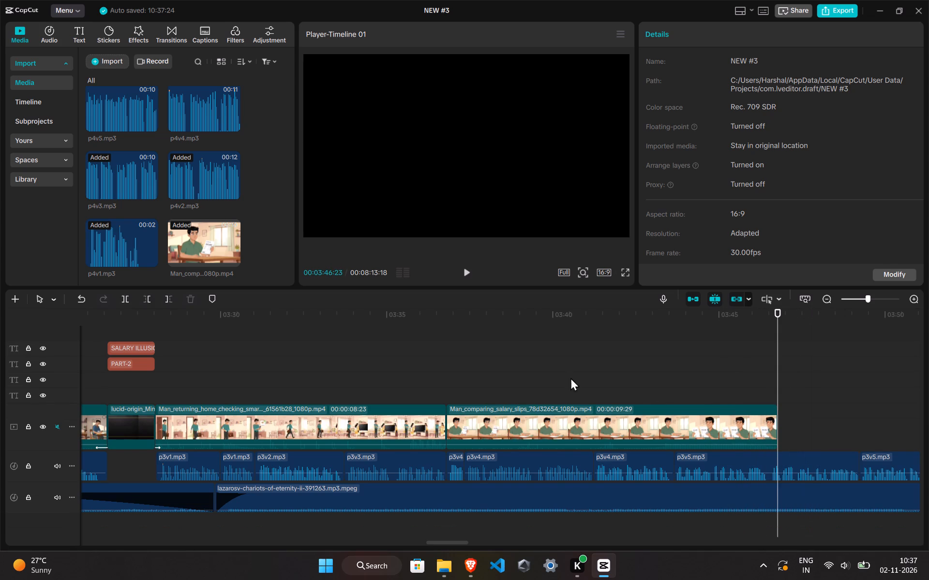
{"action": "scroll", "coordinate": [370, 290], "scroll_direction": "down", "scroll_amount": 4}
{"action": "scroll", "coordinate": [437, 364], "scroll_direction": "down", "scroll_amount": 8, "text": "ctrl"}
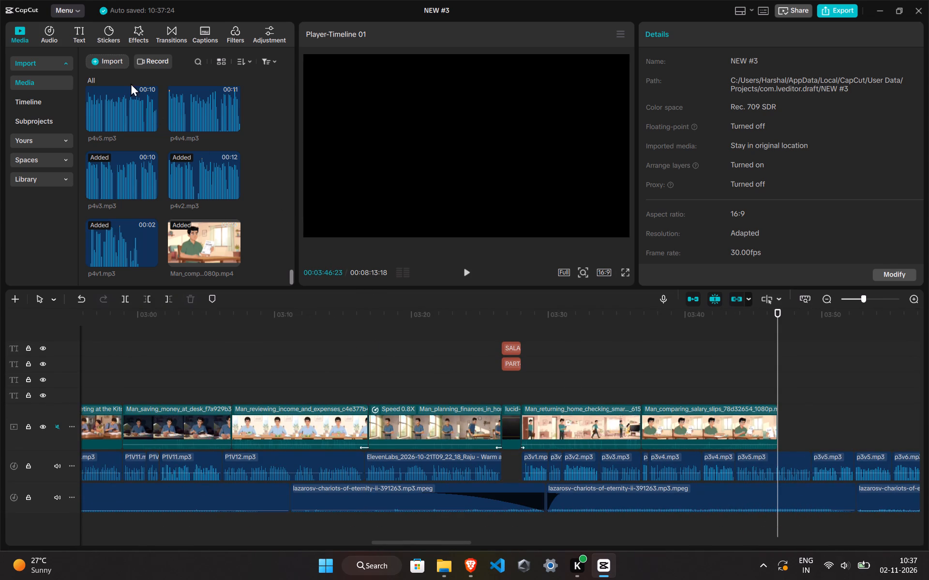
Switch to Brave and locate the Part 3 paragraph about salary rising ₹10,000 but savings only ₹1,000–₹2,000 in the Google Docs script.
{"action": "left_click", "coordinate": [469, 557]}
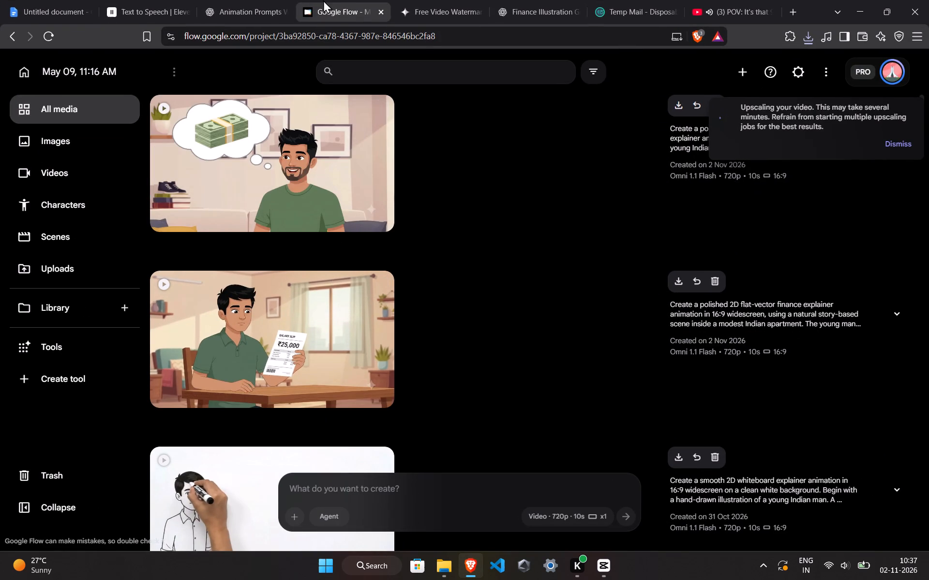
{"action": "left_click", "coordinate": [0, 7]}
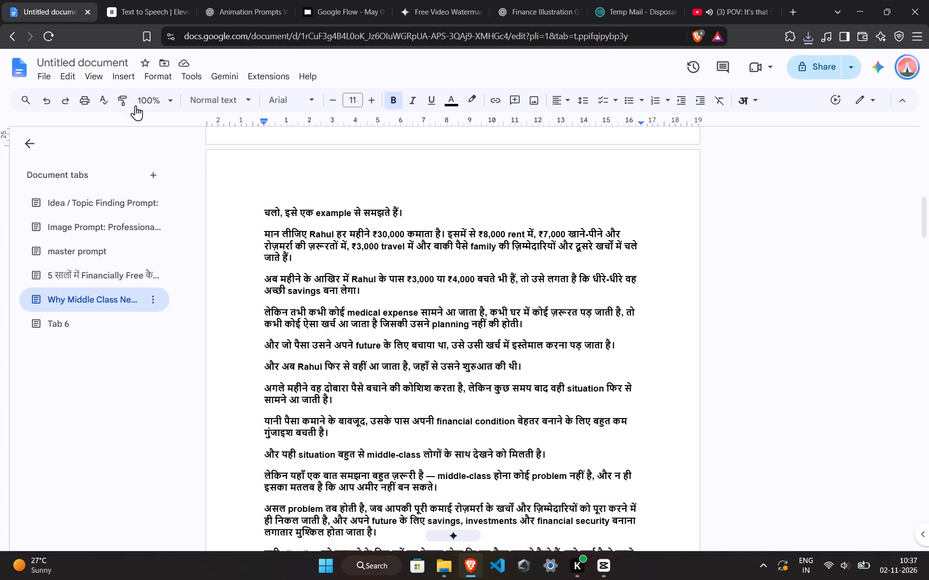
{"action": "scroll", "coordinate": [275, 272], "scroll_direction": "up", "scroll_amount": 2}
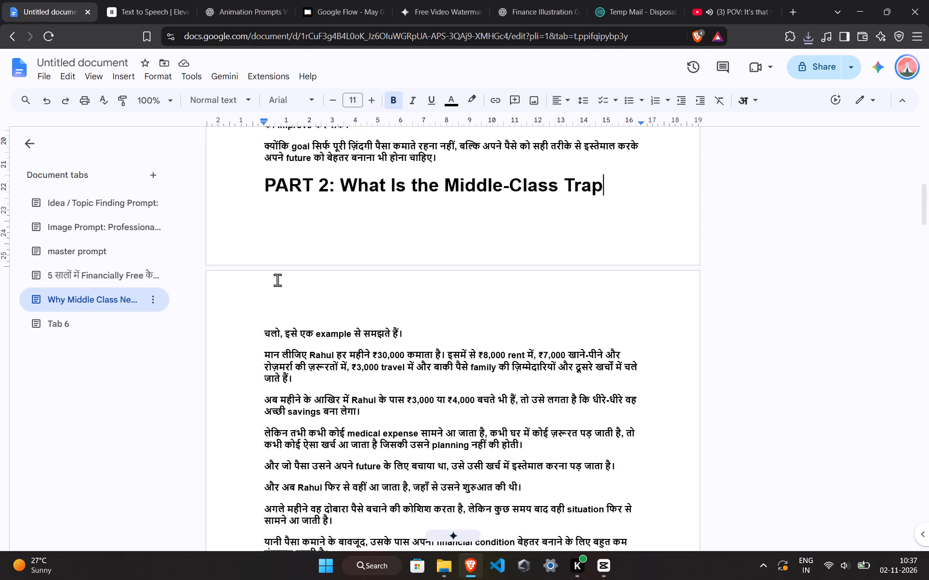
{"action": "scroll", "coordinate": [277, 282], "scroll_direction": "down", "scroll_amount": 8}
{"action": "scroll", "coordinate": [276, 292], "scroll_direction": "up", "scroll_amount": 4}
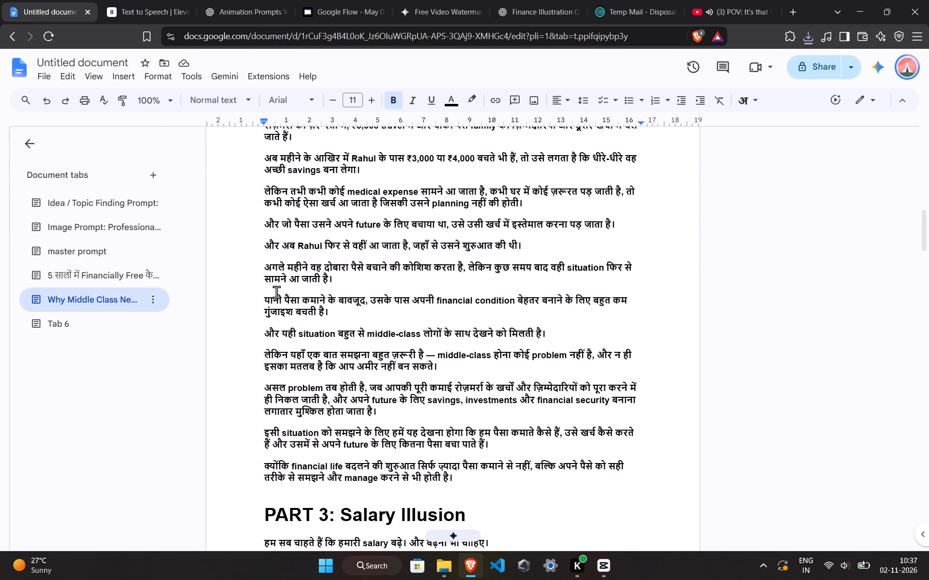
{"action": "scroll", "coordinate": [276, 292], "scroll_direction": "down", "scroll_amount": 8}
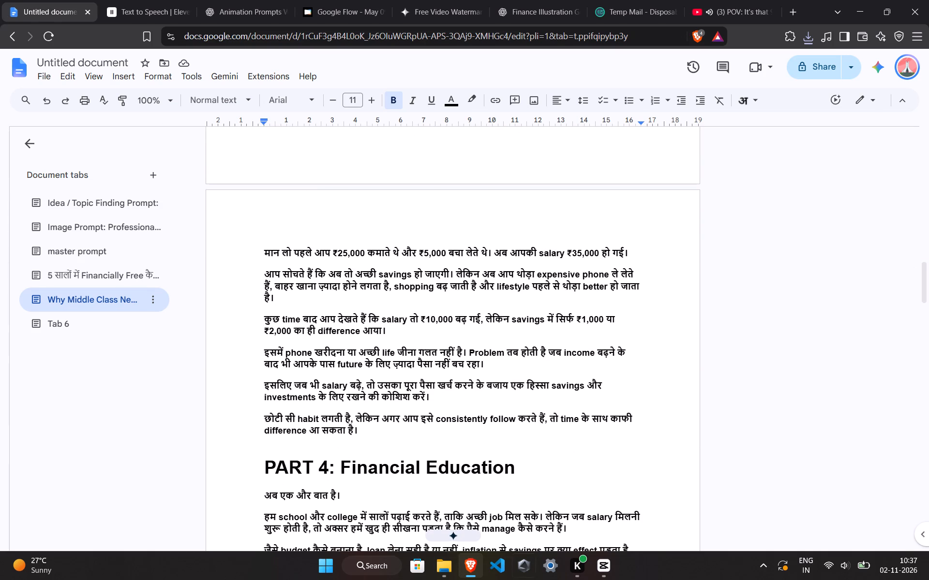
{"action": "left_click_drag", "start_coordinate": [260, 322], "coordinate": [407, 333]}
{"action": "right_click", "coordinate": [344, 323]}
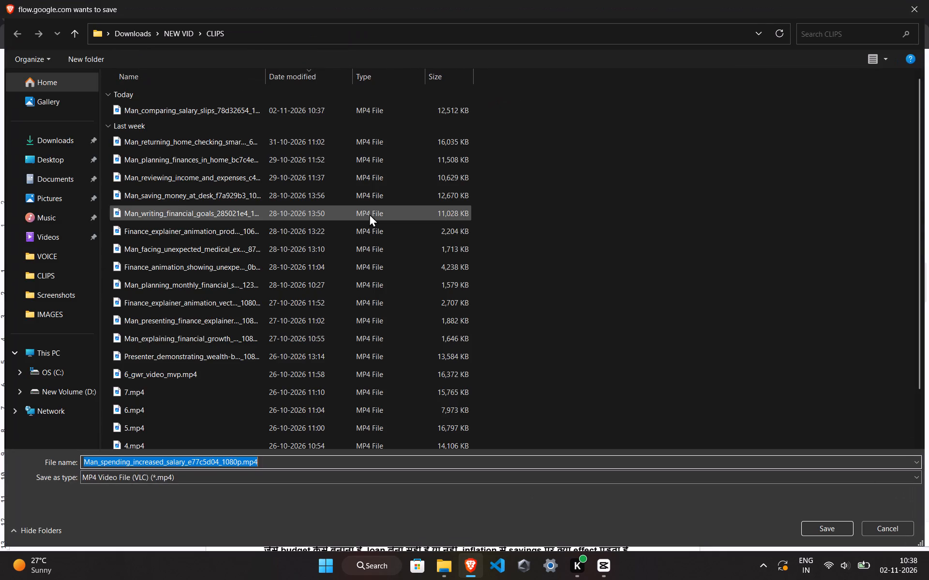
Save the upscaled Flow video as Man_spending_increased_salary_e77c5d04_1080p.mp4 in Downloads > NEW VID > CLIPS.
{"action": "left_click", "coordinate": [827, 526]}
Load Man_spending_increased_salary_e77c5d04_1080p.mp4 into the geminiwatermarkremover.io video tool for watermark removal.
{"action": "left_click", "coordinate": [405, 0]}
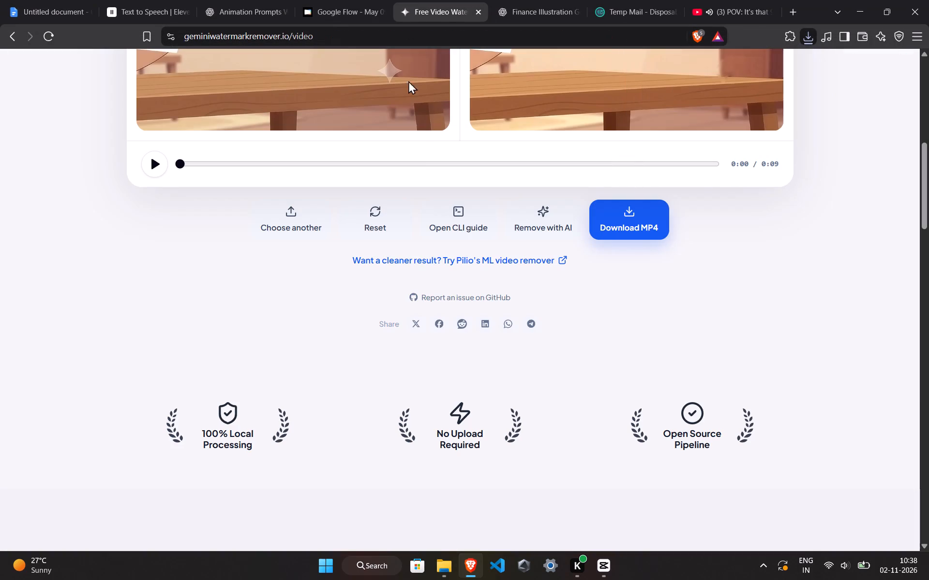
{"action": "left_click", "coordinate": [313, 207]}
{"action": "left_click", "coordinate": [157, 111]}
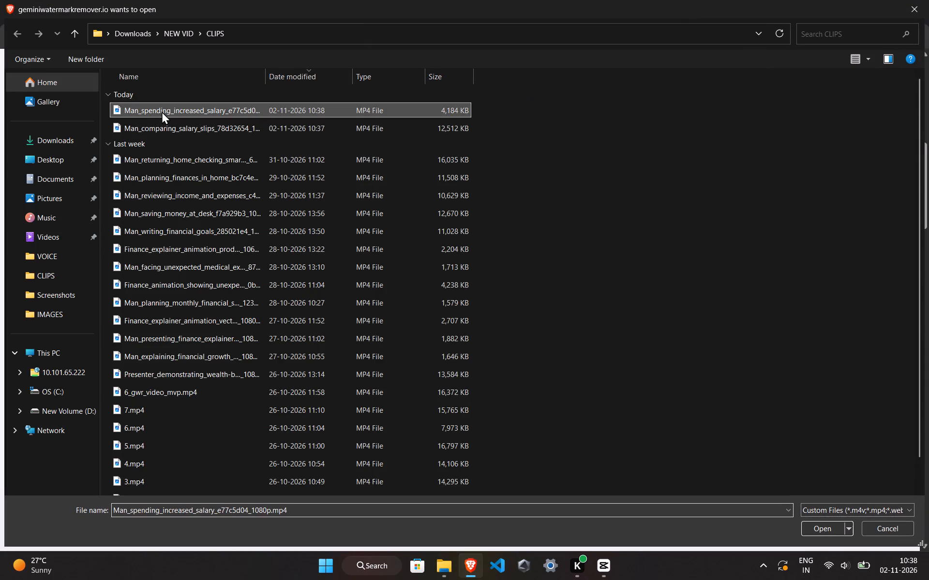
{"action": "left_click", "coordinate": [837, 522]}
{"action": "scroll", "coordinate": [614, 289], "scroll_direction": "down", "scroll_amount": 4}
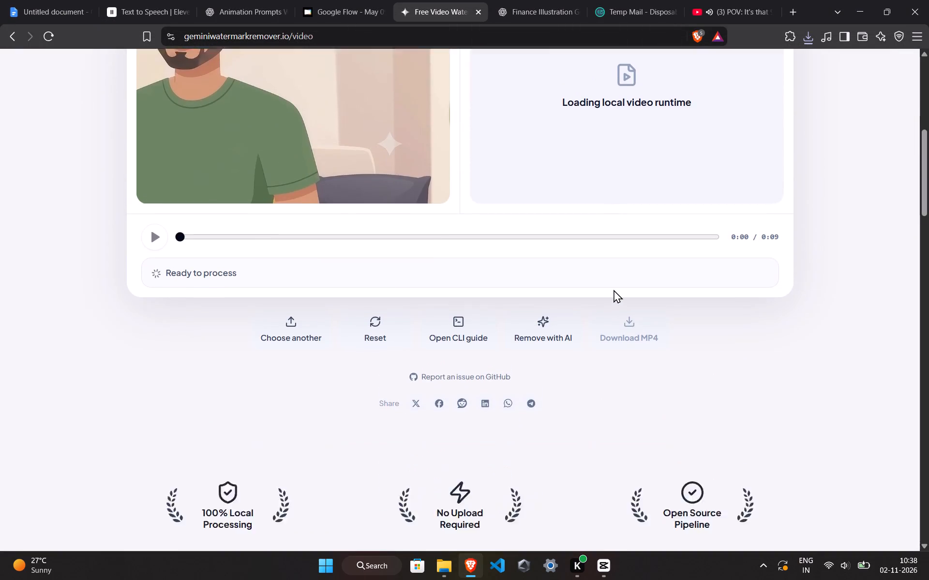
{"action": "scroll", "coordinate": [614, 290], "scroll_direction": "up", "scroll_amount": 1}
{"action": "left_click", "coordinate": [610, 68]}
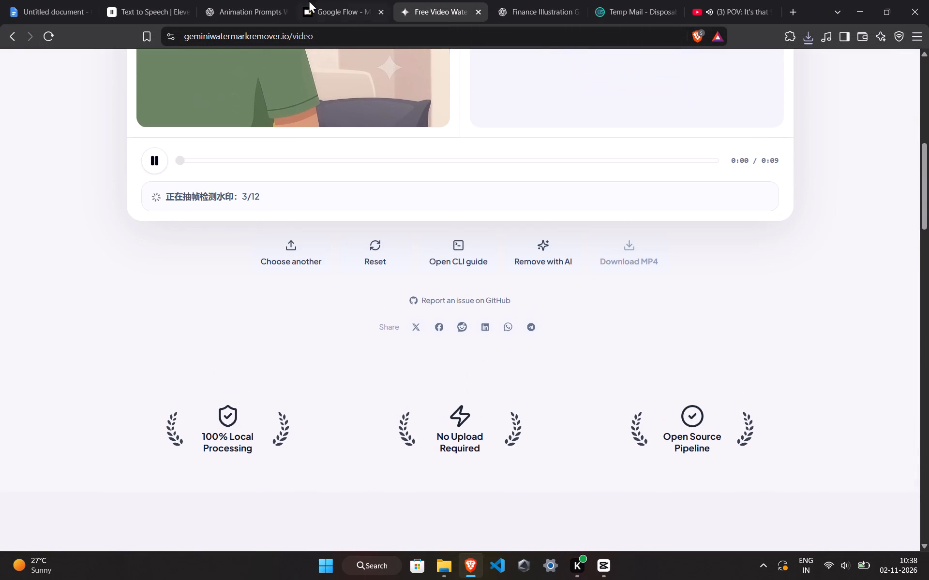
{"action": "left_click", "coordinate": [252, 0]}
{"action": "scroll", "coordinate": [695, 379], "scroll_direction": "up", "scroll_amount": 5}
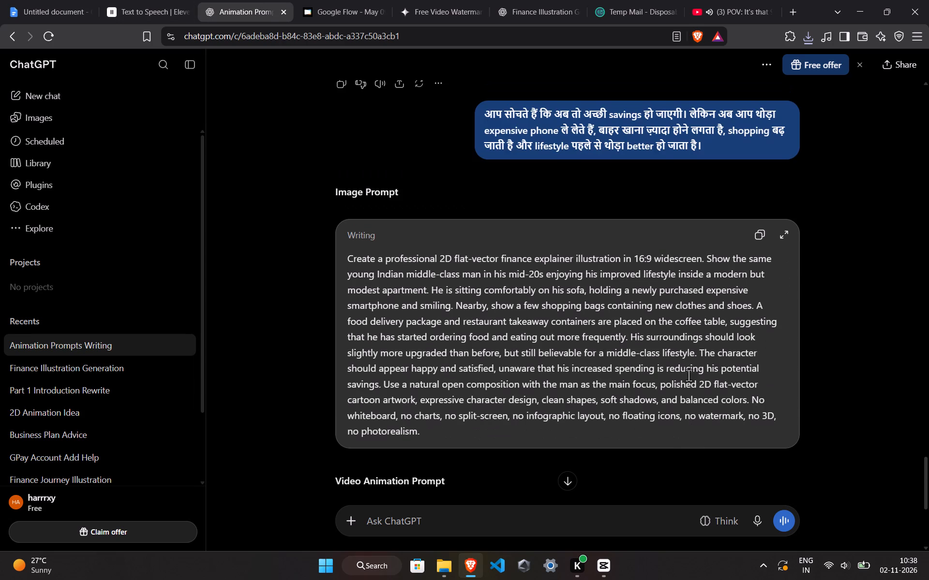
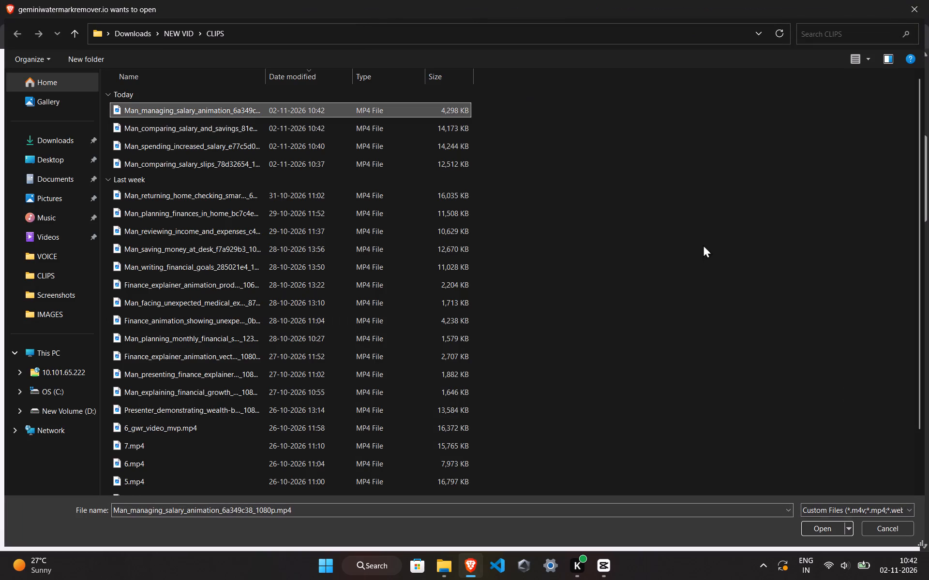
{"action": "left_click", "coordinate": [838, 529]}
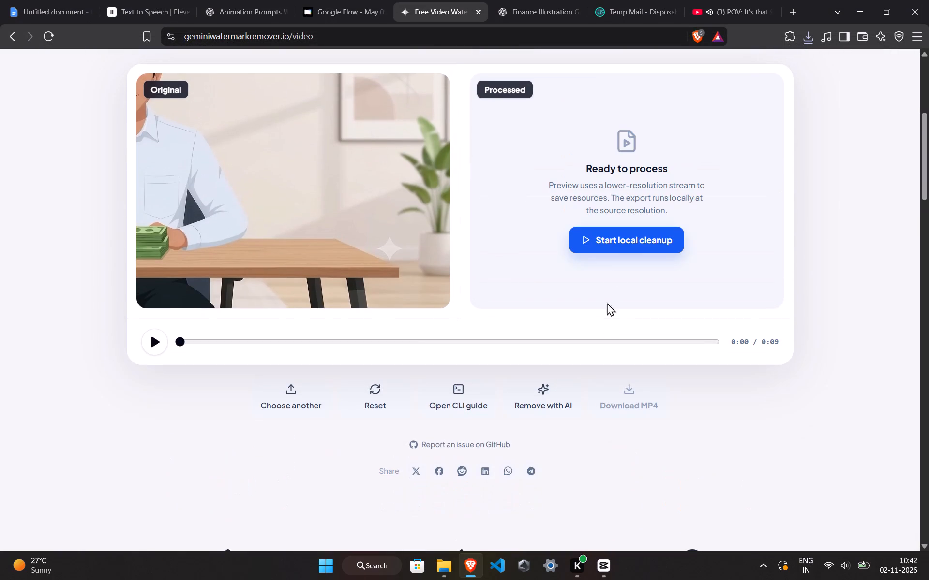
{"action": "left_click", "coordinate": [611, 243]}
{"action": "scroll", "coordinate": [633, 371], "scroll_direction": "down", "scroll_amount": 2}
Switch to CapCut, import the cleaned Man_comparing_salary_and_savings clip and place it on the video track directly after the last clip.
{"action": "left_click", "coordinate": [608, 565]}
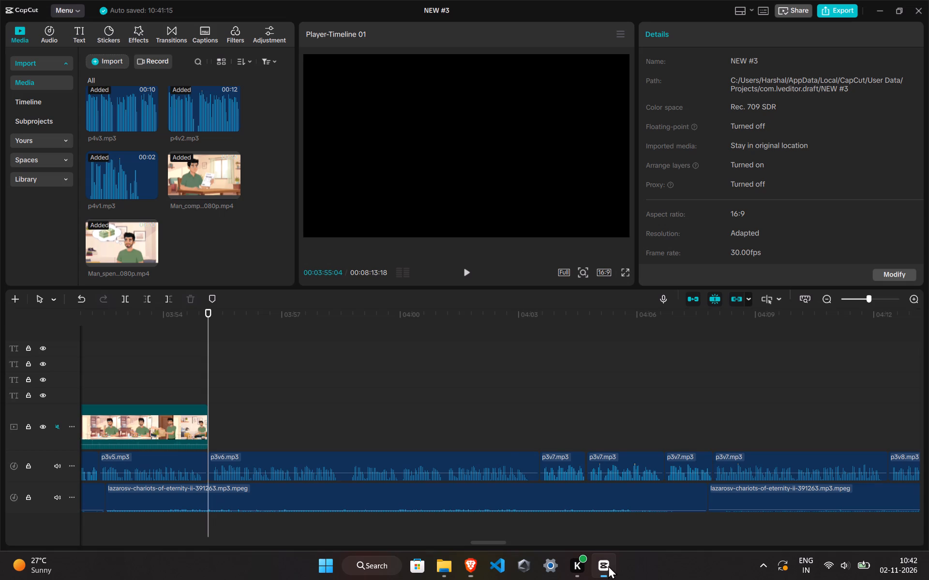
{"action": "left_click", "coordinate": [121, 57]}
{"action": "left_click", "coordinate": [126, 79]}
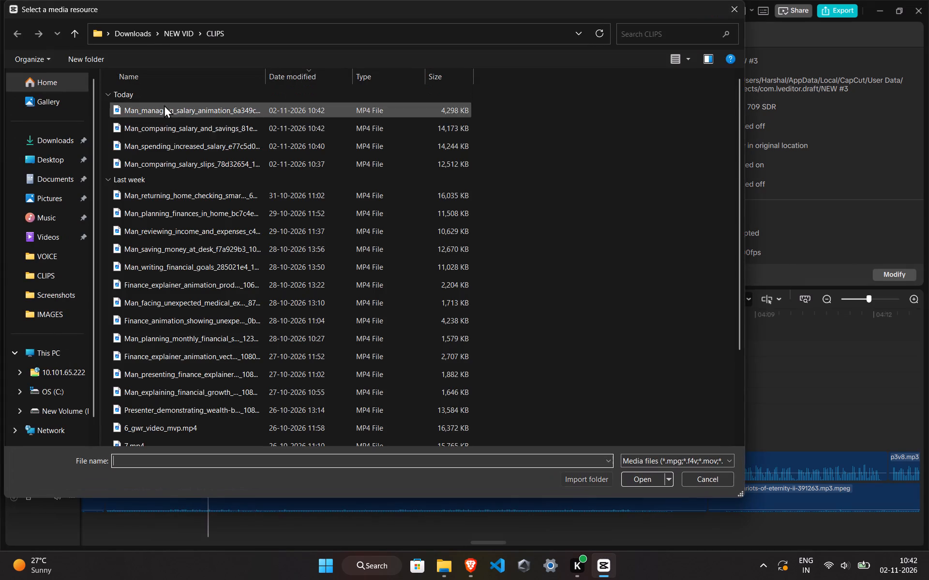
{"action": "left_click", "coordinate": [183, 123]}
{"action": "left_click", "coordinate": [643, 477]}
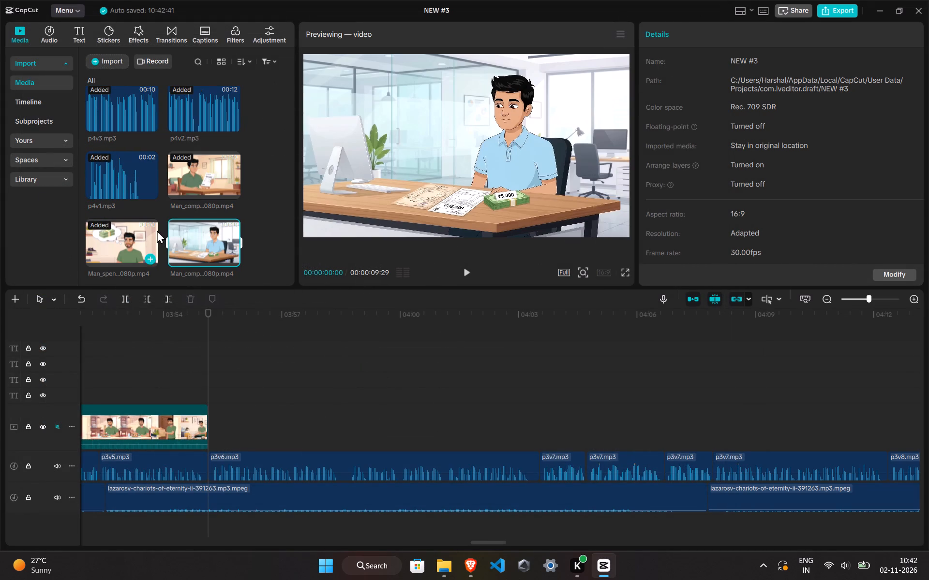
{"action": "left_click_drag", "start_coordinate": [206, 238], "coordinate": [219, 421]}
Play the timeline from about 03:54 through the new clip to check it against the p3v6.mp3 narration.
{"action": "left_click", "coordinate": [165, 372]}
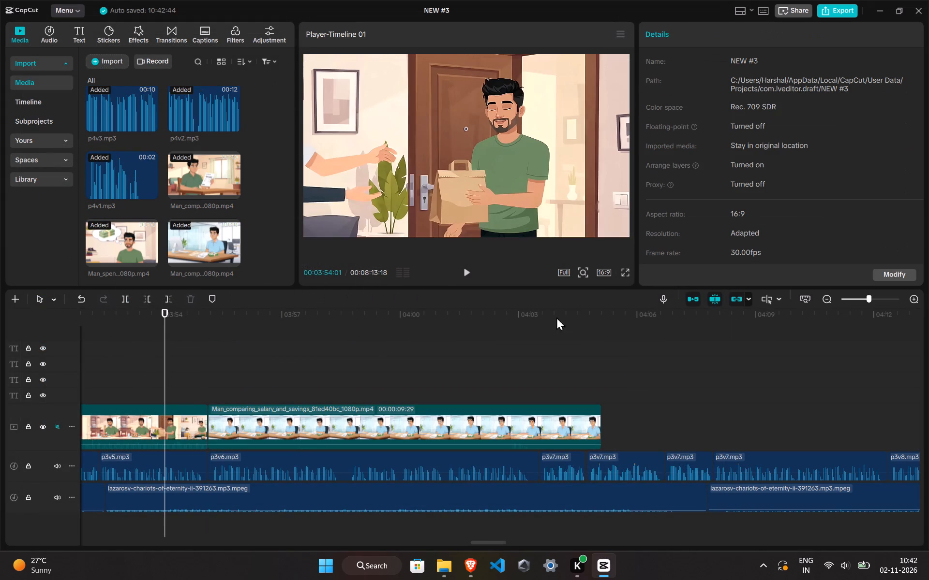
{"action": "left_click", "coordinate": [472, 264]}
{"action": "left_click", "coordinate": [466, 270]}
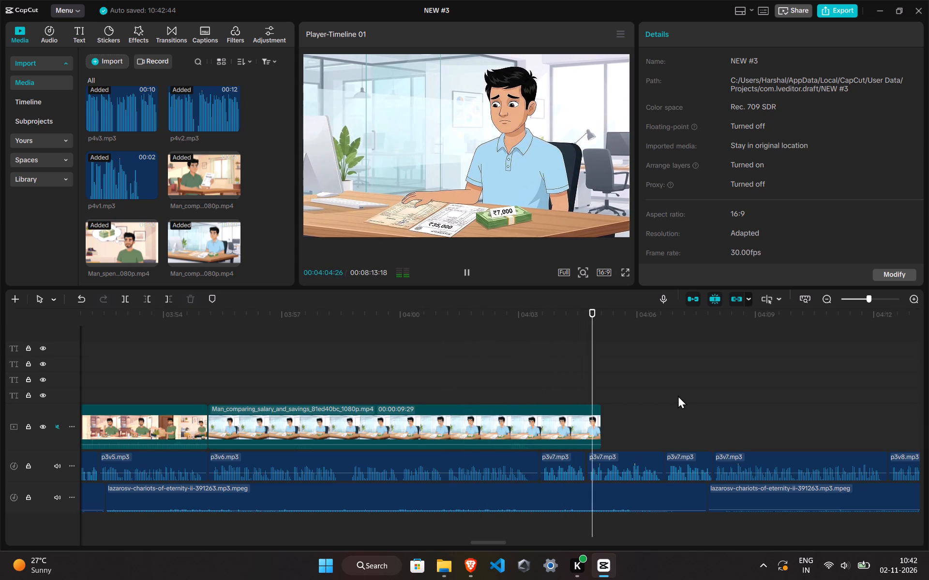
{"action": "left_click", "coordinate": [580, 365]}
Split the Man_comparing_salary_and_savings clip at 00:04:03:18, near the start of the p3v7.mp3 narration, and delete the remainder.
{"action": "left_click", "coordinate": [548, 372]}
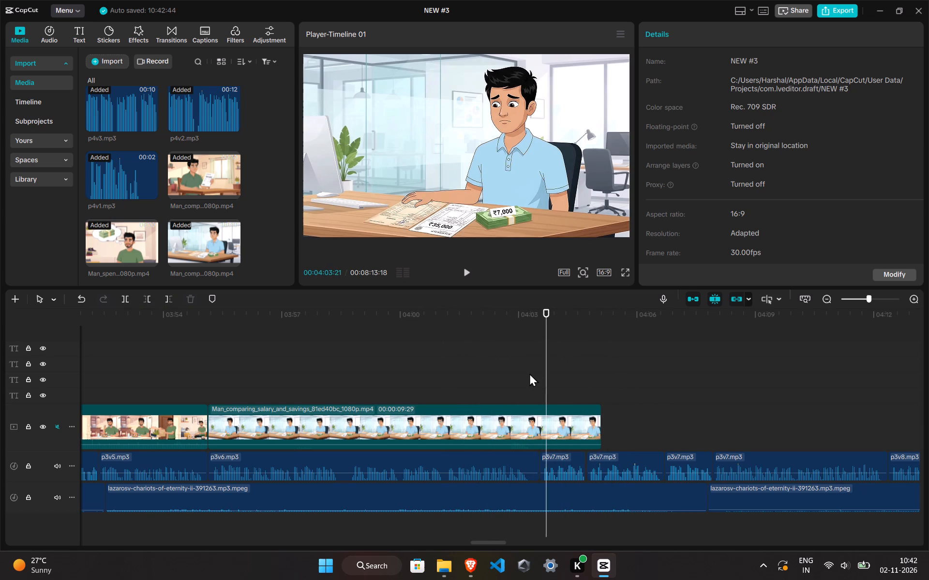
{"action": "left_click", "coordinate": [529, 373]}
{"action": "left_click", "coordinate": [529, 373]}
{"action": "double_click", "coordinate": [536, 373]}
{"action": "left_click", "coordinate": [539, 426]}
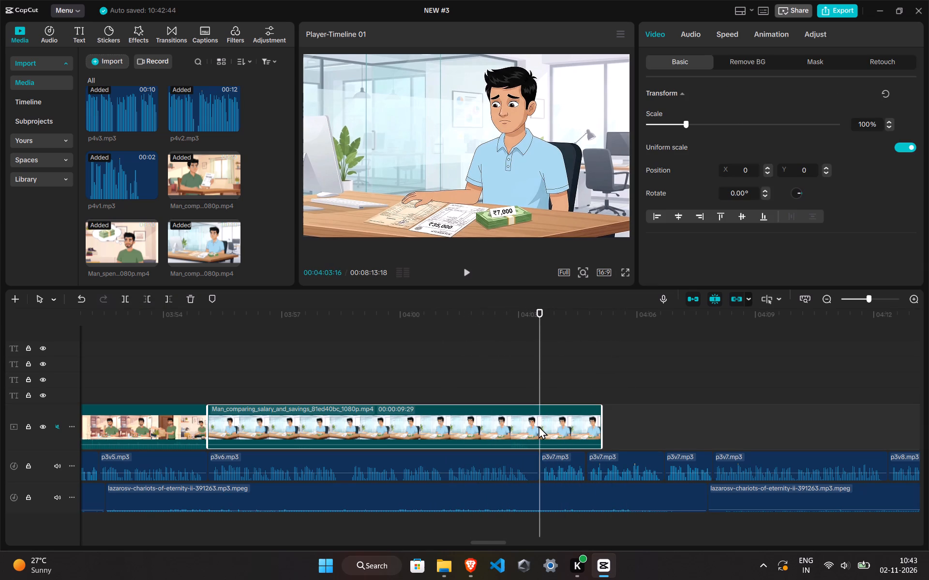
{"action": "left_click", "coordinate": [540, 392]}
{"action": "scroll", "coordinate": [540, 392], "scroll_direction": "up", "scroll_amount": 2, "text": "ctrl"}
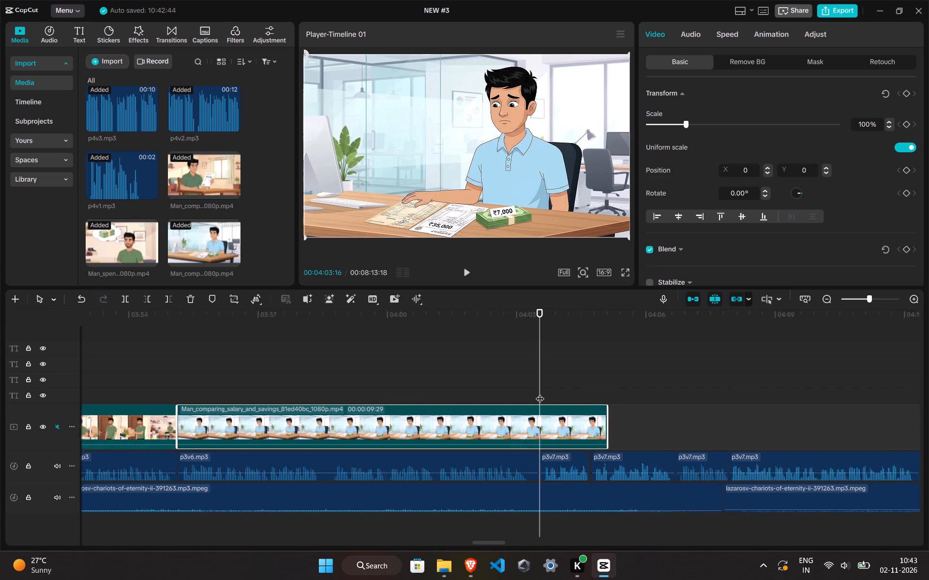
{"action": "scroll", "coordinate": [540, 392], "scroll_direction": "up", "scroll_amount": 13, "text": "ctrl"}
{"action": "left_click_drag", "start_coordinate": [541, 388], "coordinate": [545, 387]}
{"action": "key", "text": "ctrl+b"}
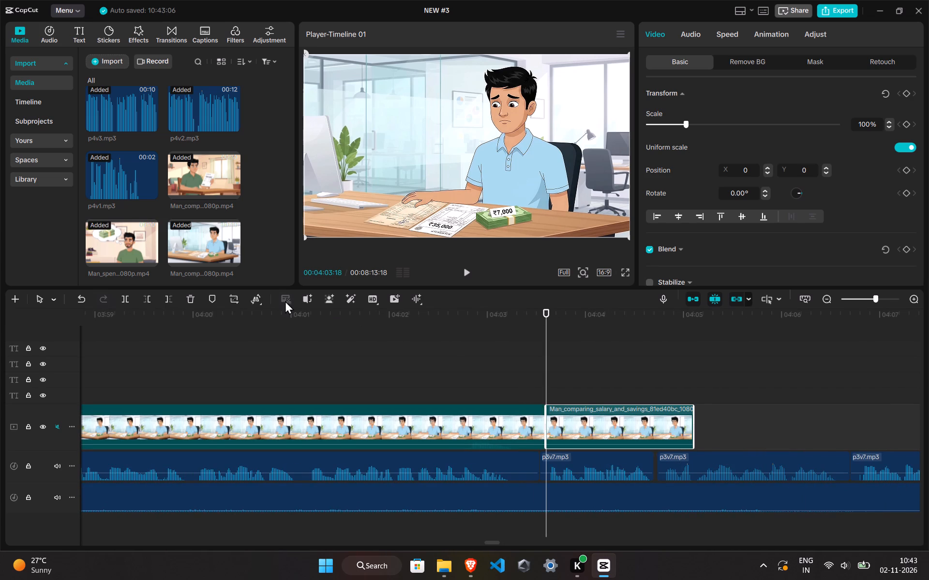
{"action": "left_click", "coordinate": [196, 293]}
Apply a Fade Out animation of 0.4 s to the end of the trimmed Man_comparing_salary_and_savings clip.
{"action": "left_click", "coordinate": [501, 394]}
{"action": "left_click", "coordinate": [514, 445]}
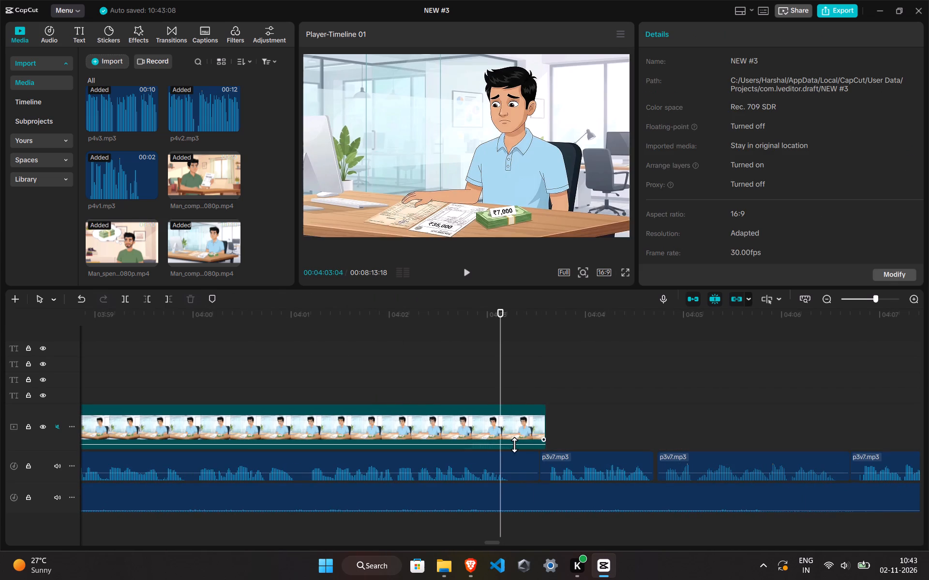
{"action": "left_click", "coordinate": [745, 33]}
{"action": "left_click", "coordinate": [764, 33]}
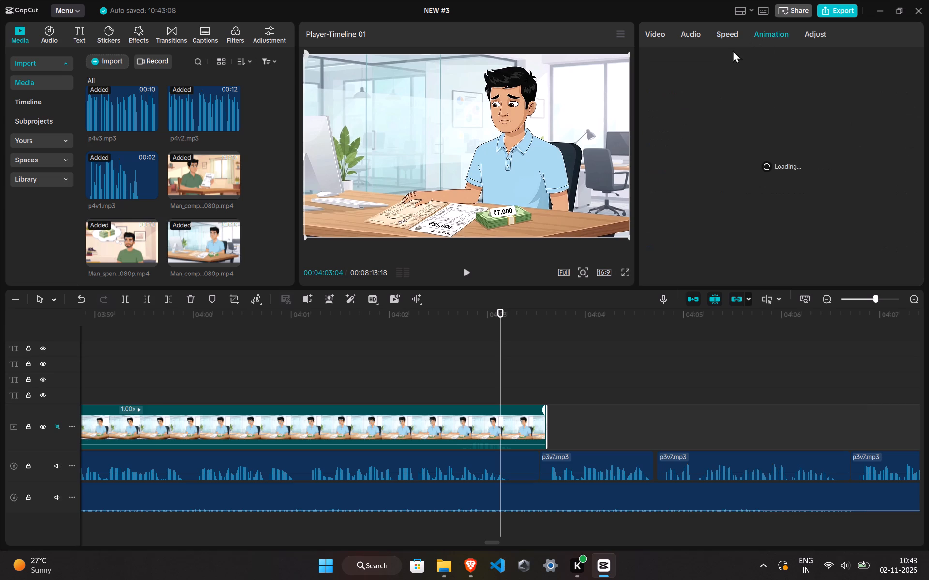
{"action": "left_click", "coordinate": [784, 60]}
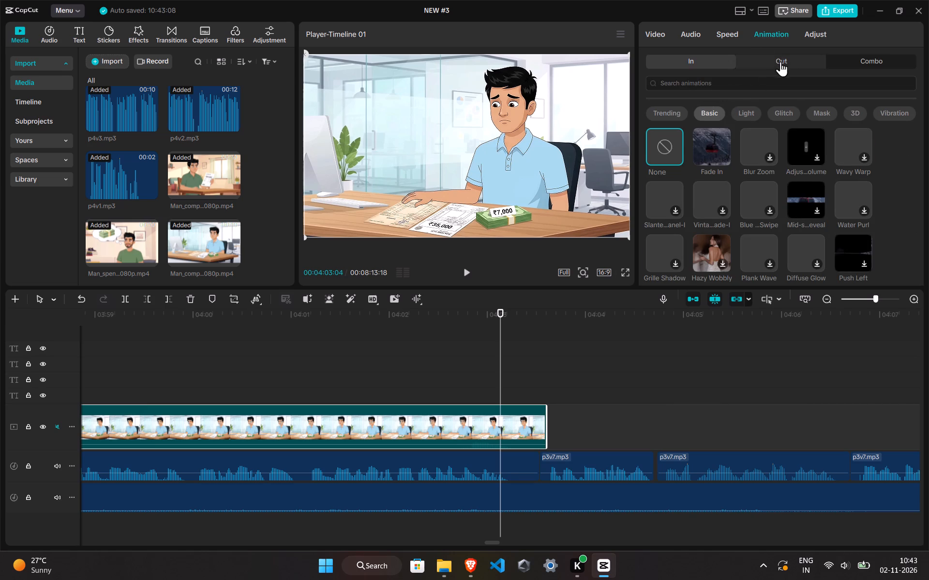
{"action": "left_click", "coordinate": [723, 149]}
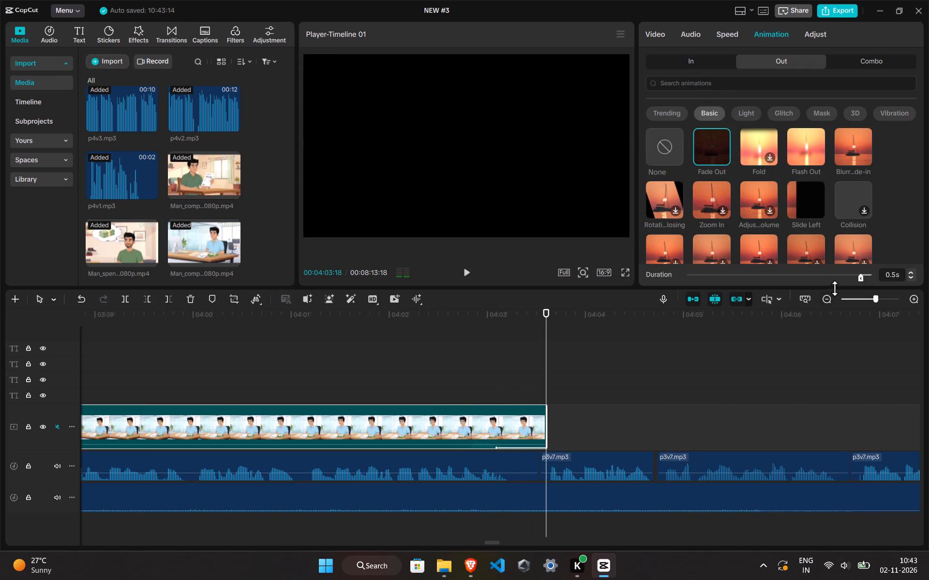
{"action": "left_click", "coordinate": [911, 277]}
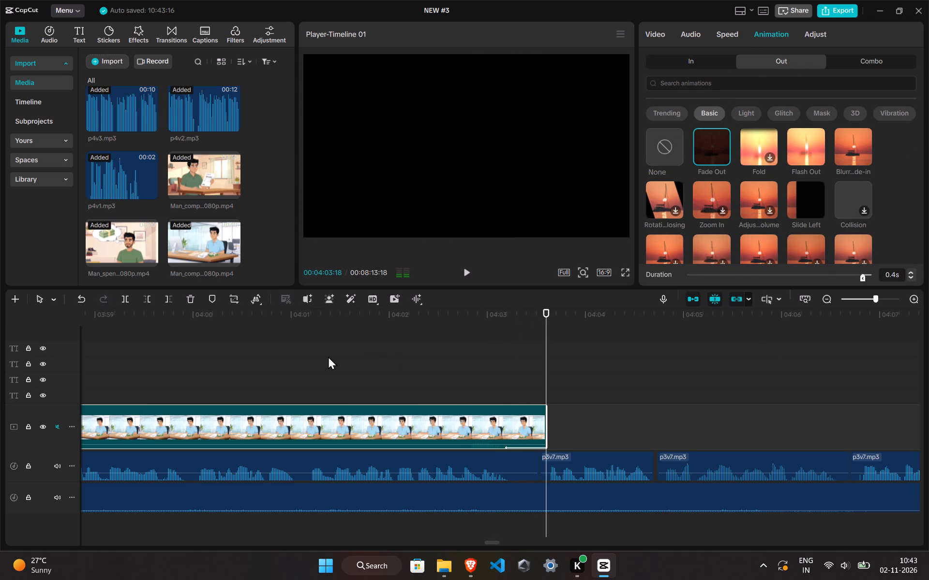
Play the faded clip ending into the p3v7.mp3 narration and return the playhead to the clip's end at 00:04:03:18.
{"action": "left_click", "coordinate": [324, 355]}
{"action": "key", "text": "space"}
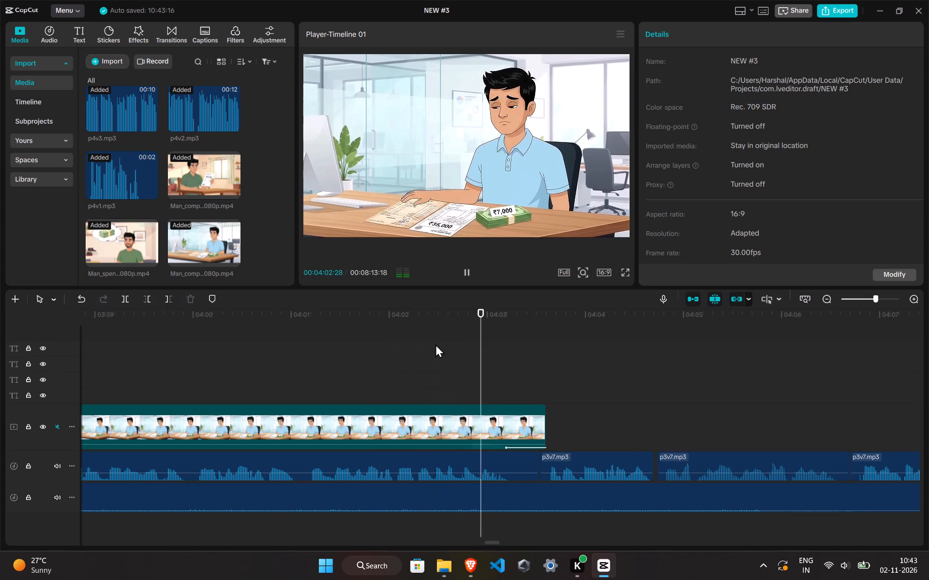
{"action": "scroll", "coordinate": [435, 344], "scroll_direction": "down", "scroll_amount": 4}
{"action": "scroll", "coordinate": [499, 377], "scroll_direction": "down", "scroll_amount": 13, "text": "ctrl"}
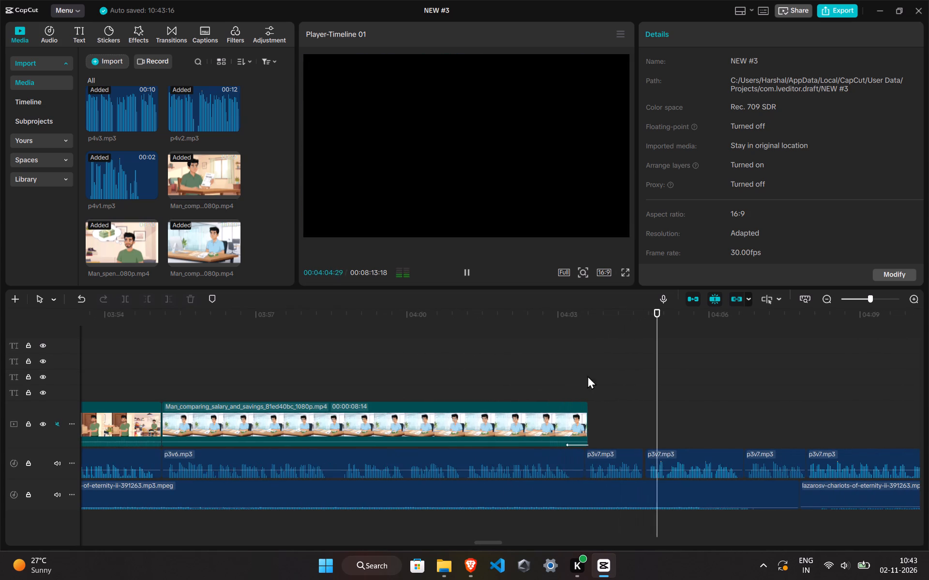
{"action": "left_click", "coordinate": [594, 373]}
{"action": "left_click", "coordinate": [591, 371]}
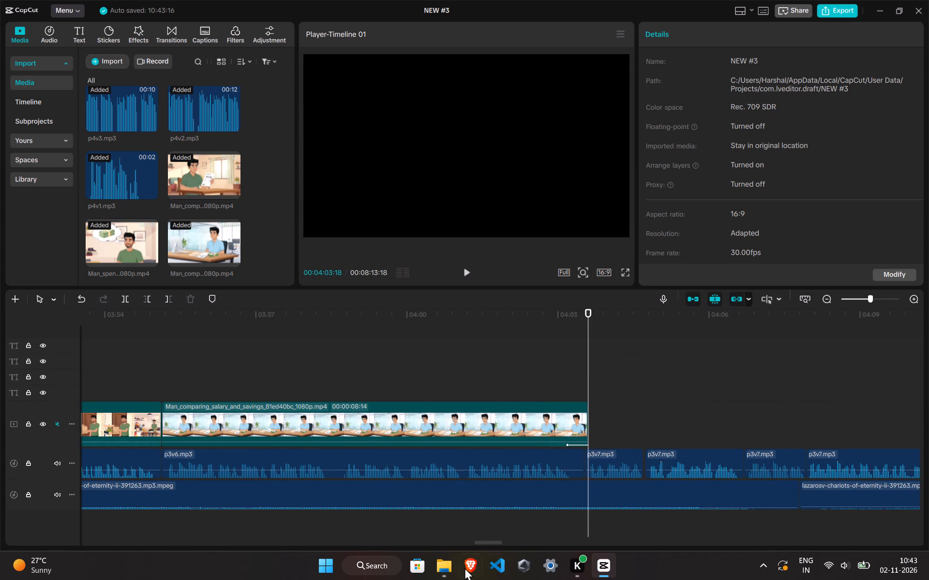
{"action": "left_click", "coordinate": [461, 571]}
{"action": "scroll", "coordinate": [441, 463], "scroll_direction": "up", "scroll_amount": 1}
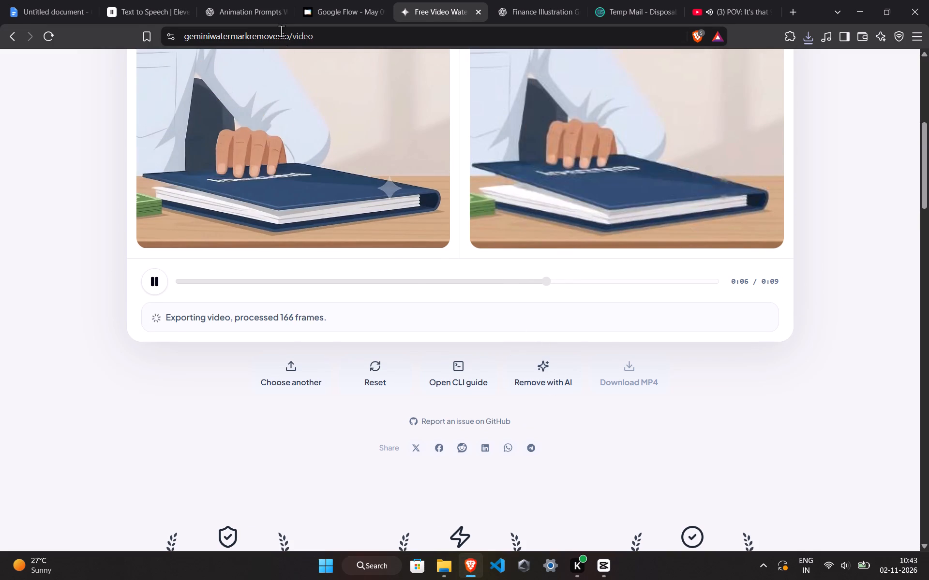
{"action": "scroll", "coordinate": [590, 506], "scroll_direction": "down", "scroll_amount": 3, "text": "ctrl"}
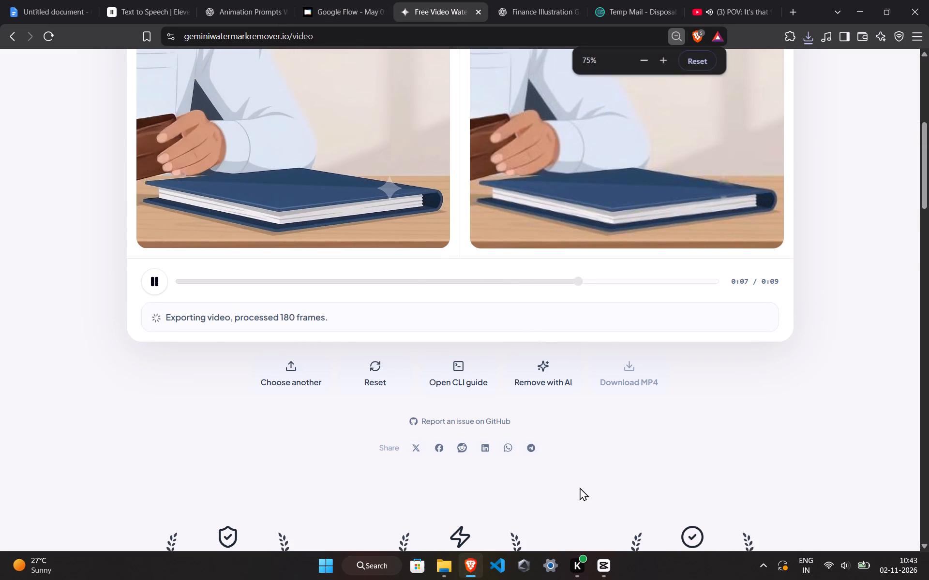
{"action": "scroll", "coordinate": [559, 443], "scroll_direction": "up", "scroll_amount": 2, "text": "ctrl"}
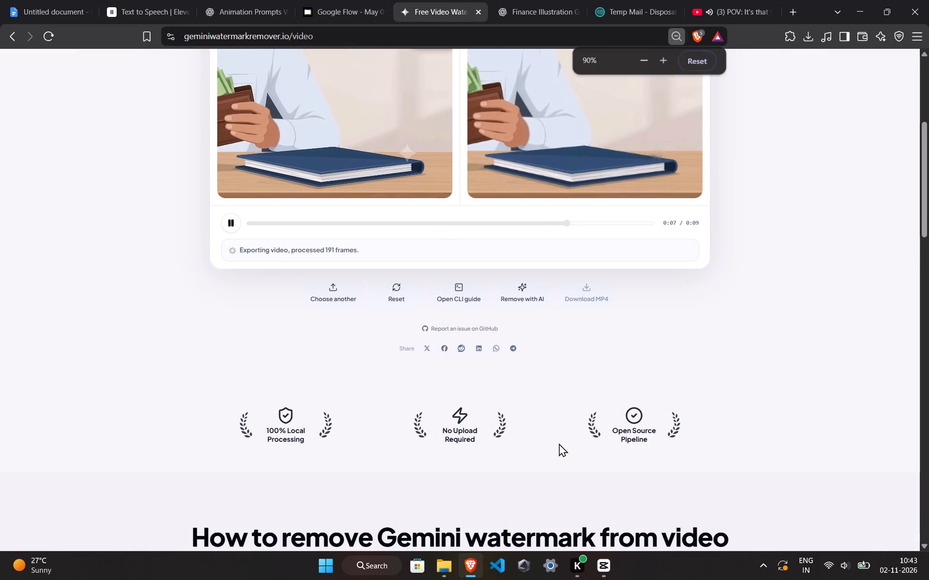
{"action": "scroll", "coordinate": [559, 443], "scroll_direction": "up", "scroll_amount": 2, "text": "ctrl"}
{"action": "scroll", "coordinate": [404, 174], "scroll_direction": "down", "scroll_amount": 2, "text": "ctrl"}
{"action": "scroll", "coordinate": [405, 175], "scroll_direction": "up", "scroll_amount": 1}
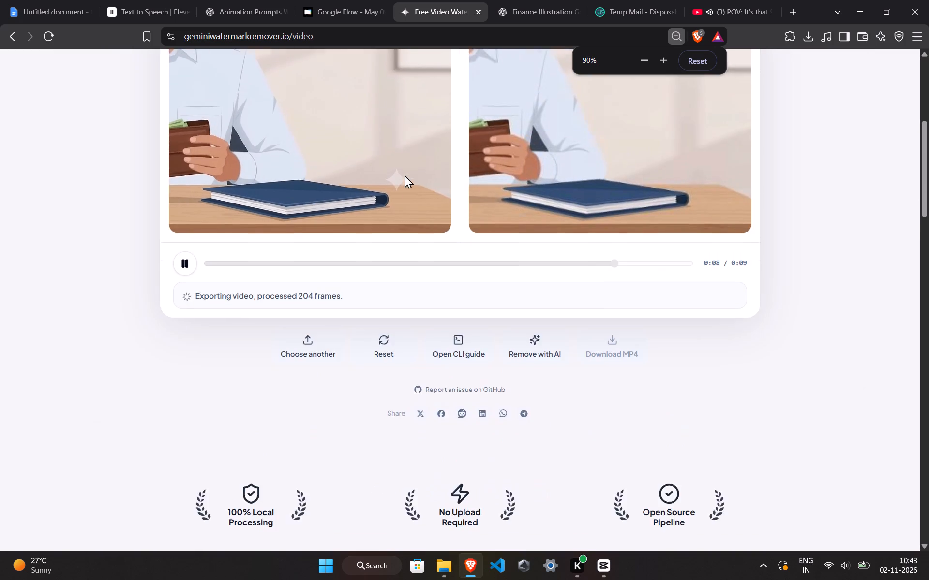
{"action": "scroll", "coordinate": [405, 175], "scroll_direction": "up", "scroll_amount": 1}
{"action": "scroll", "coordinate": [405, 175], "scroll_direction": "up", "scroll_amount": 2, "text": "ctrl"}
{"action": "scroll", "coordinate": [417, 147], "scroll_direction": "down", "scroll_amount": 1, "text": "ctrl"}
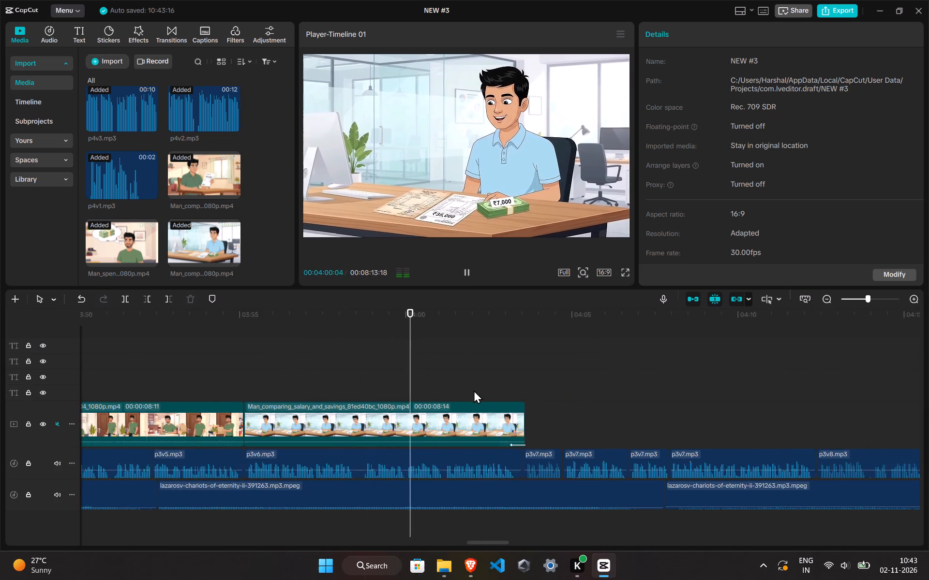
{"action": "scroll", "coordinate": [474, 390], "scroll_direction": "down", "scroll_amount": 9, "text": "ctrl"}
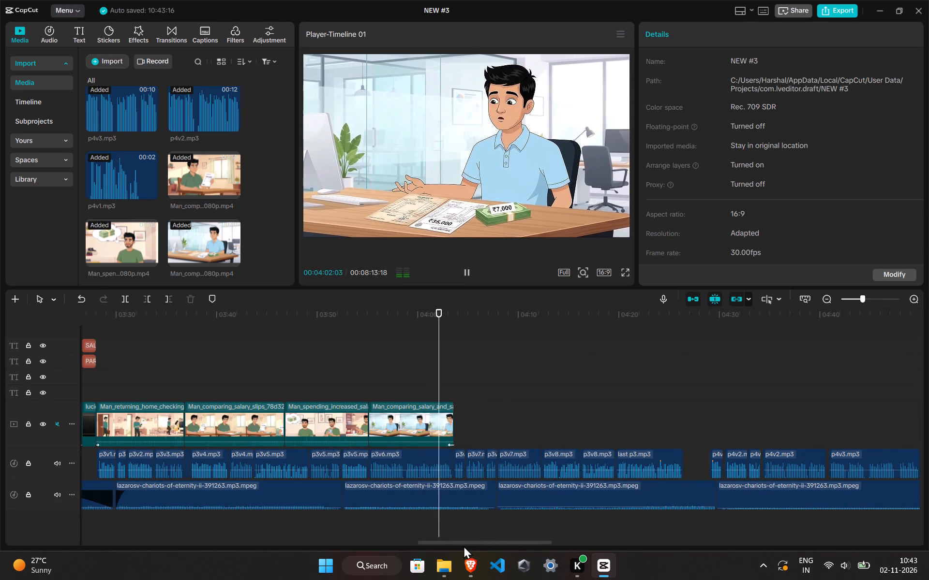
{"action": "left_click_drag", "start_coordinate": [464, 542], "coordinate": [471, 541]}
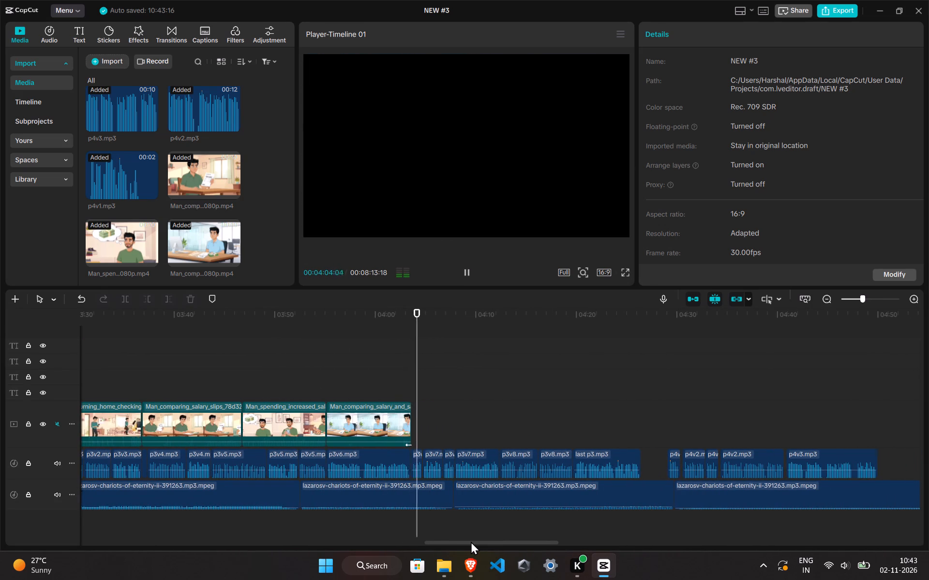
{"action": "left_click_drag", "start_coordinate": [471, 541], "coordinate": [478, 540]}
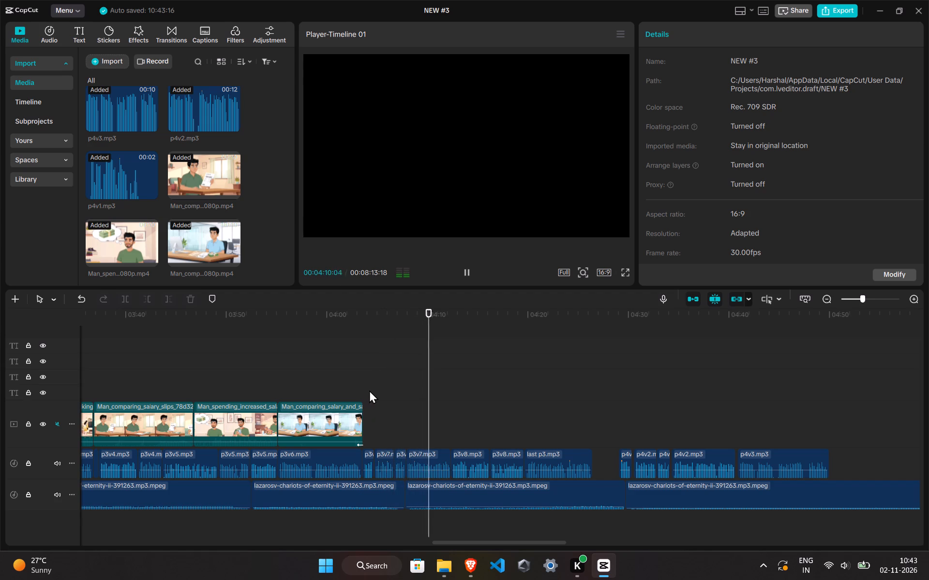
{"action": "scroll", "coordinate": [370, 392], "scroll_direction": "down", "scroll_amount": 4, "text": "ctrl"}
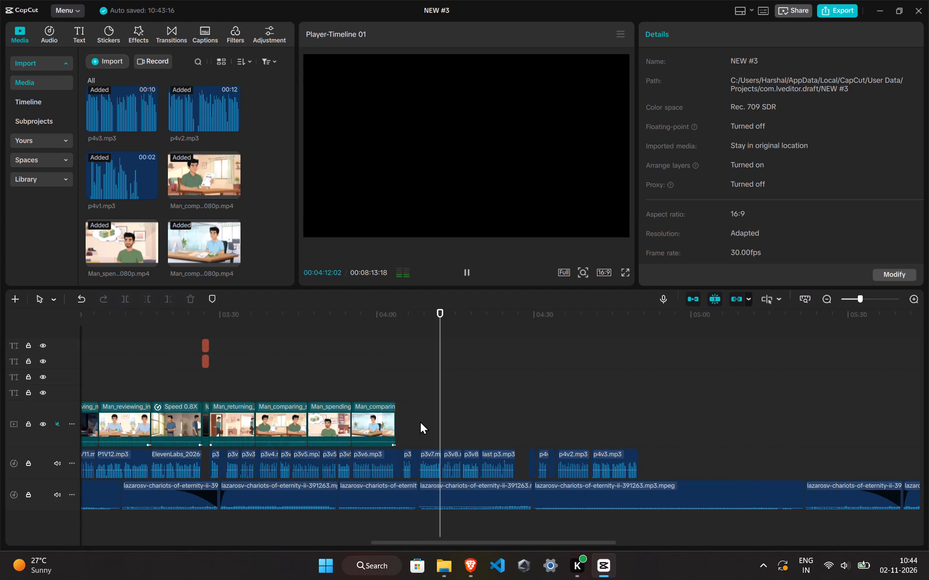
Extend the end of the Man_spending_increased_salary clip to its full length of 00:00:09:29, shifting the following clip along.
{"action": "left_click", "coordinate": [421, 421]}
{"action": "left_click", "coordinate": [389, 421]}
{"action": "left_click", "coordinate": [331, 373]}
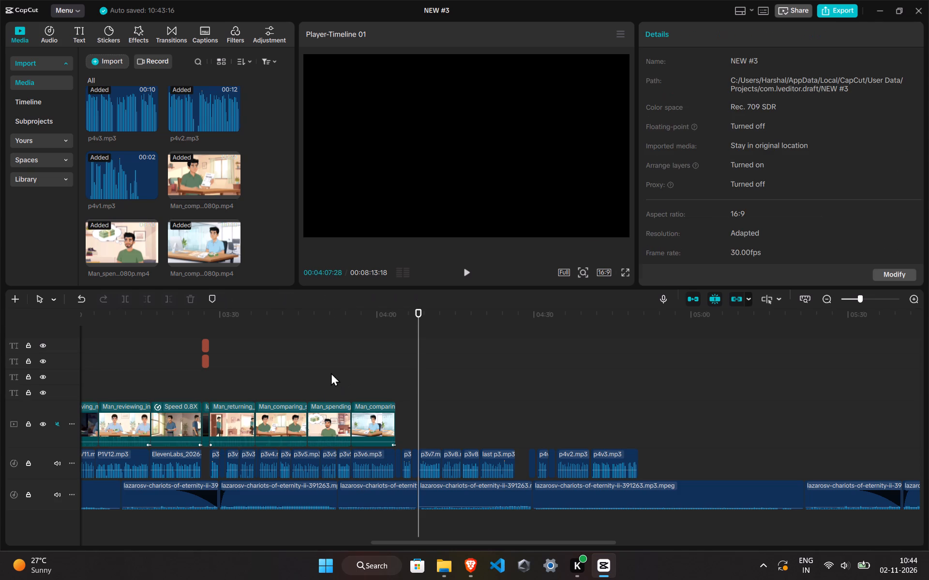
{"action": "key", "text": "space"}
{"action": "left_click", "coordinate": [346, 421]}
{"action": "left_click_drag", "start_coordinate": [350, 420], "coordinate": [364, 420]}
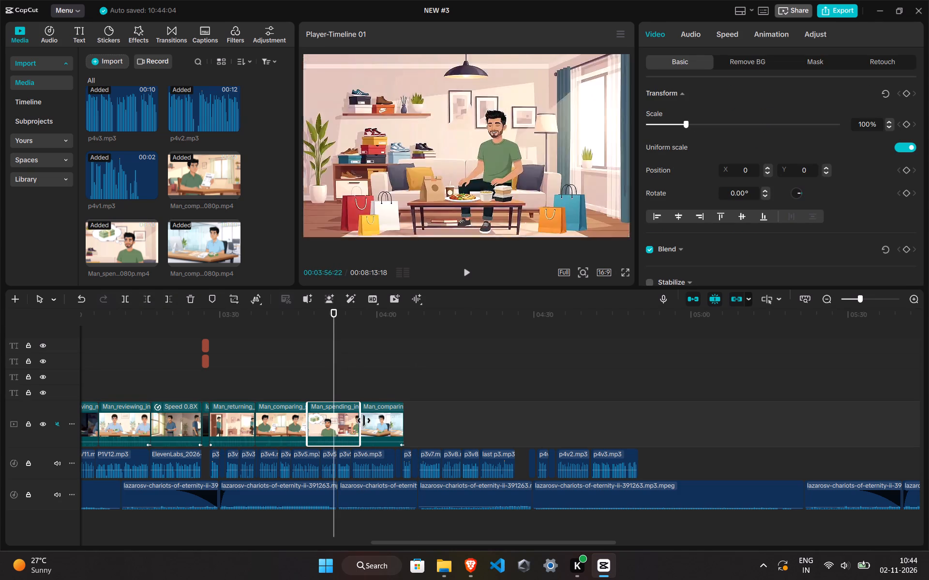
{"action": "left_click_drag", "start_coordinate": [364, 420], "coordinate": [373, 421]}
Play the extended sequence into the p3v7.mp3 narration and return the playhead to the last clip's end at 00:04:05:06.
{"action": "key", "text": "space"}
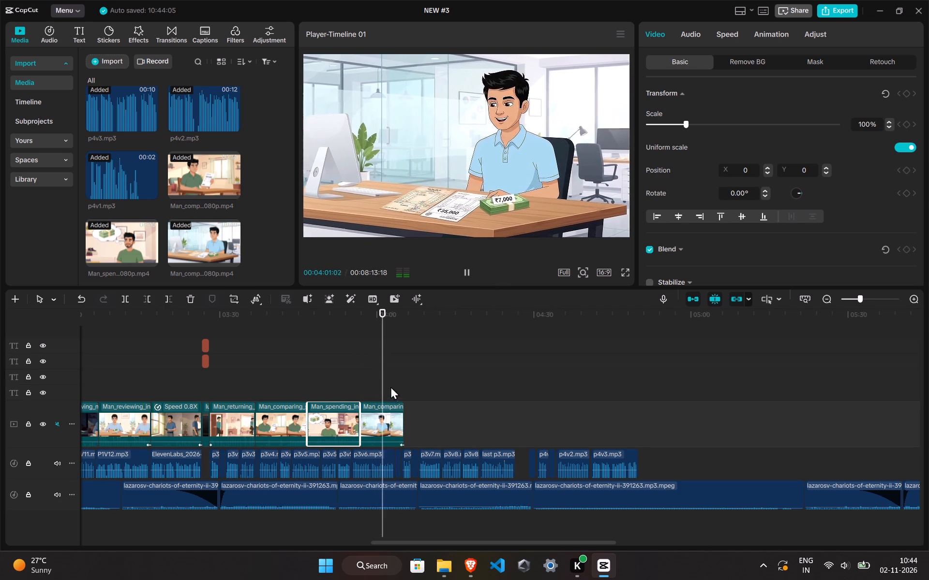
{"action": "scroll", "coordinate": [415, 410], "scroll_direction": "up", "scroll_amount": 5, "text": "ctrl"}
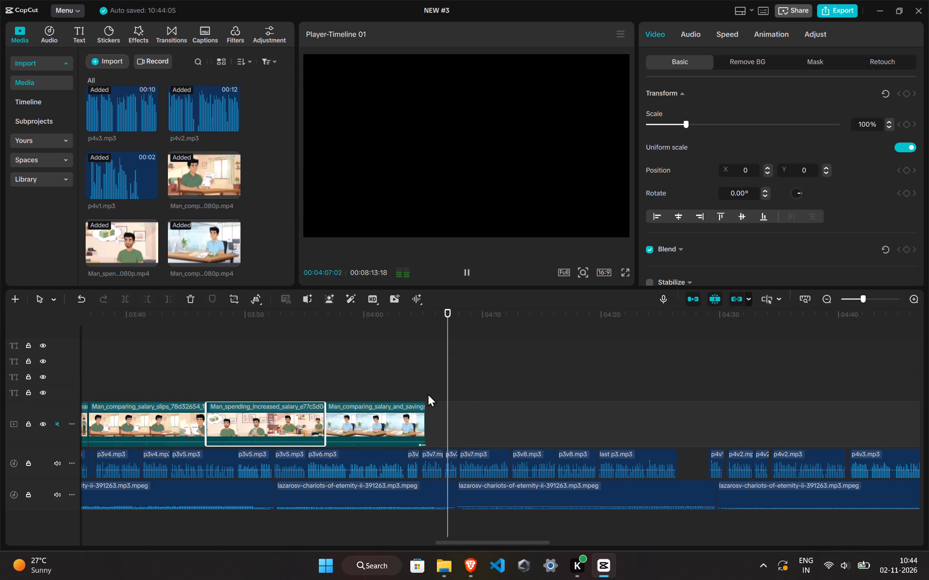
{"action": "left_click", "coordinate": [427, 393]}
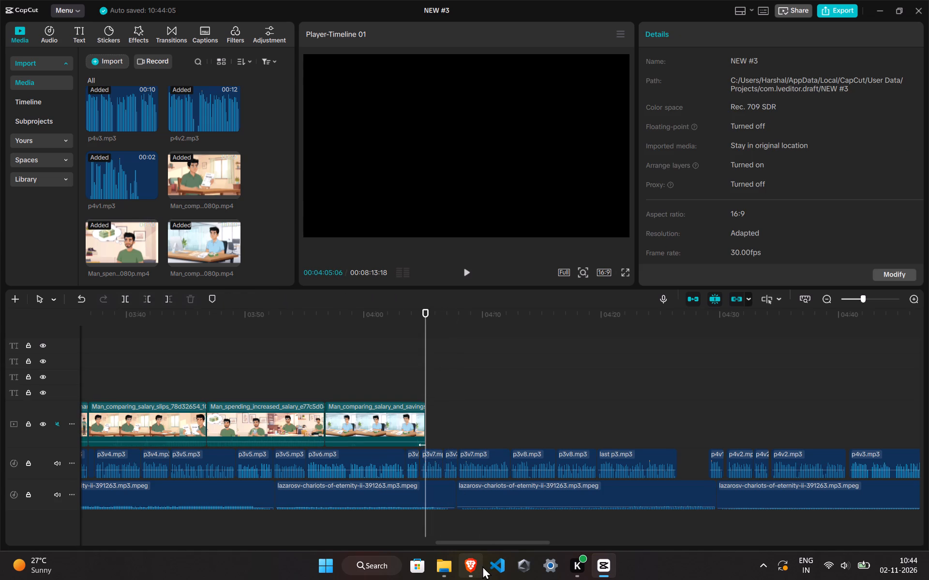
In the browser, download the watermark-cleaned MP4 into the CLIPS folder, replacing Man_managing_salary_animation_6a349c38_1080p.mp4.
{"action": "left_click", "coordinate": [474, 562]}
{"action": "scroll", "coordinate": [366, 281], "scroll_direction": "up", "scroll_amount": 1}
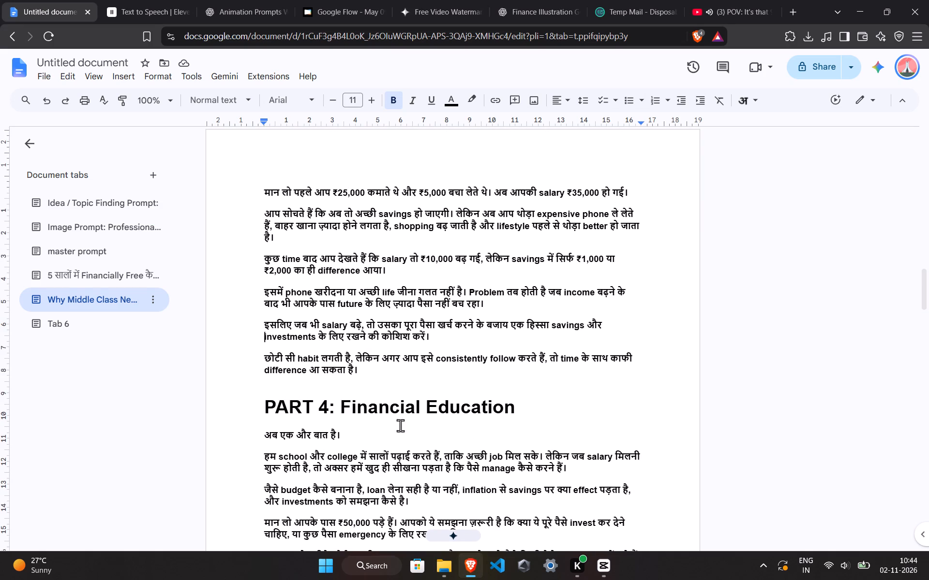
{"action": "left_click", "coordinate": [471, 0]}
{"action": "scroll", "coordinate": [510, 256], "scroll_direction": "down", "scroll_amount": 6}
{"action": "left_click", "coordinate": [609, 247]}
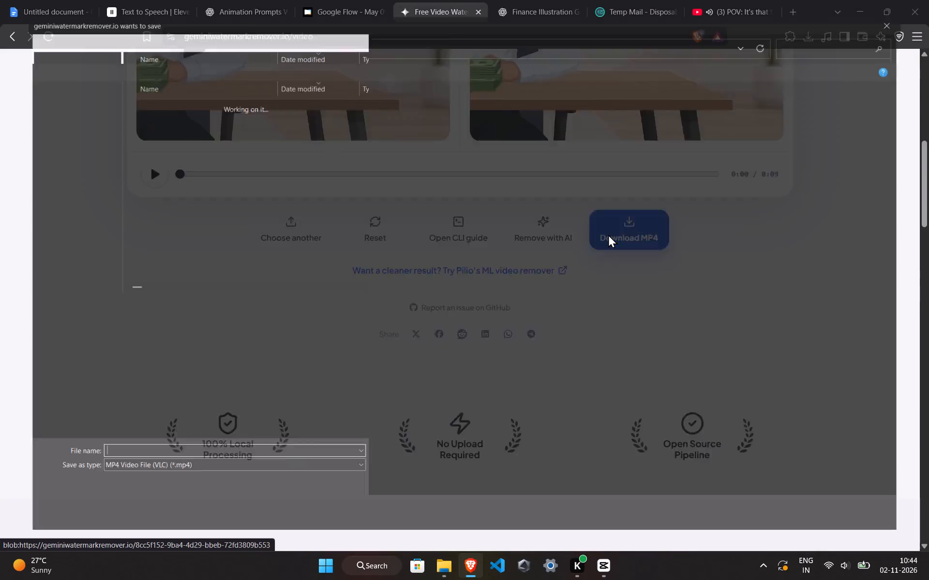
{"action": "left_click", "coordinate": [264, 103]}
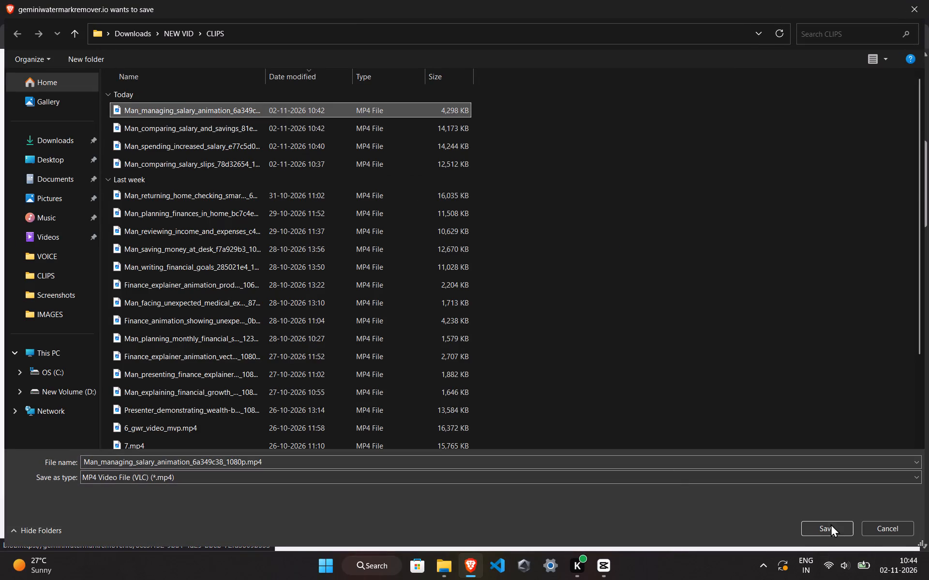
{"action": "left_click", "coordinate": [829, 522]}
{"action": "left_click", "coordinate": [500, 273]}
{"action": "left_click", "coordinate": [523, 280]}
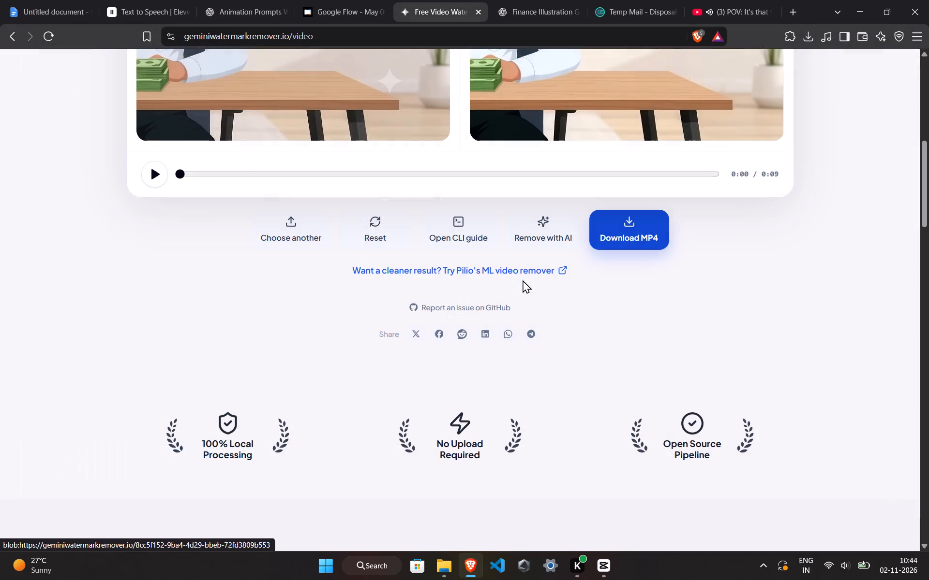
In CapCut, import the cleaned Man_managing_salary_animation clip and place it on the main track directly after Man_comparing_salary_and_savings.
{"action": "left_click", "coordinate": [597, 568]}
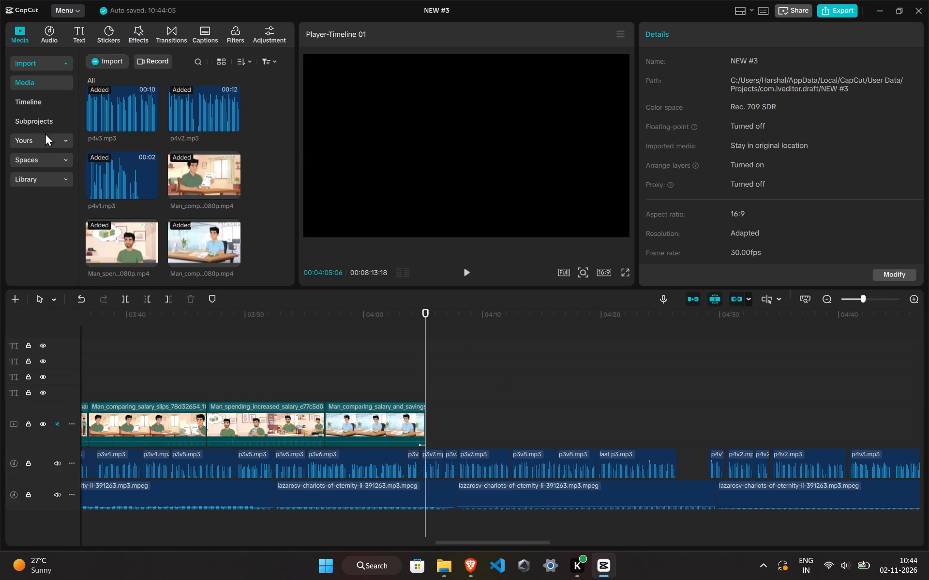
{"action": "left_click", "coordinate": [90, 54]}
{"action": "left_click", "coordinate": [100, 58]}
{"action": "left_click", "coordinate": [117, 80]}
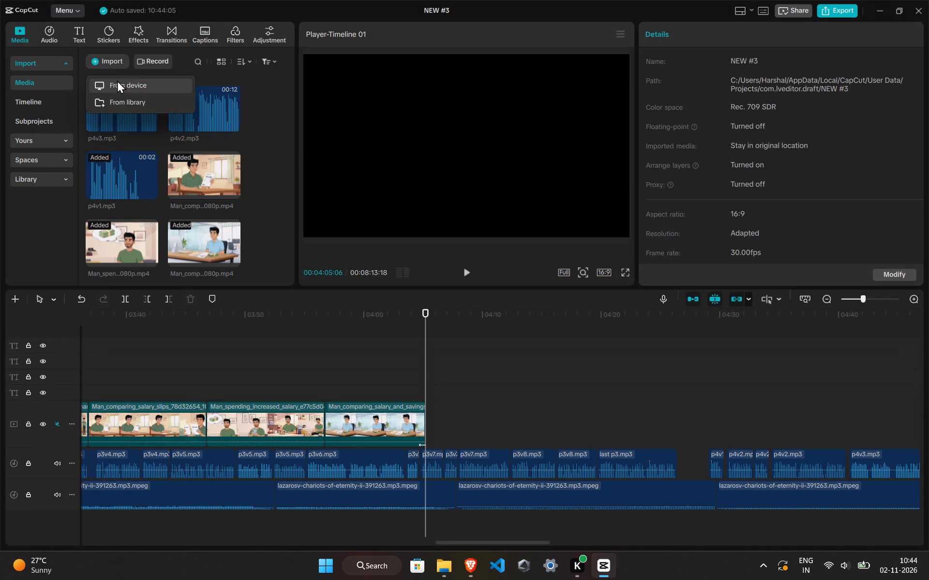
{"action": "left_click", "coordinate": [178, 111]}
{"action": "left_click", "coordinate": [631, 479]}
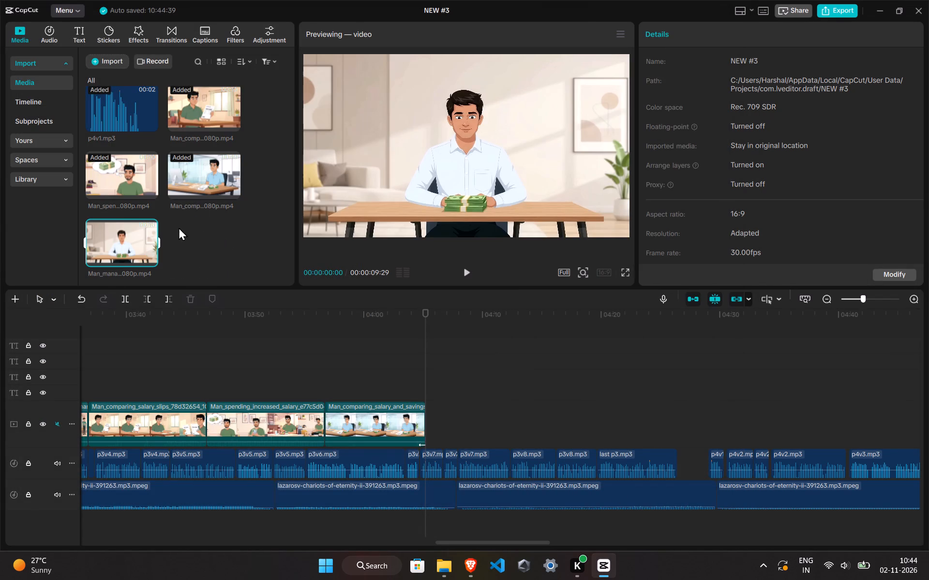
{"action": "left_click_drag", "start_coordinate": [109, 238], "coordinate": [445, 418]}
Play from about 00:04:04 through the new Man_managing_salary_animation clip to check it against the p3v7.mp3 and p3v8.mp3 narration.
{"action": "left_click", "coordinate": [415, 384]}
{"action": "key", "text": "space"}
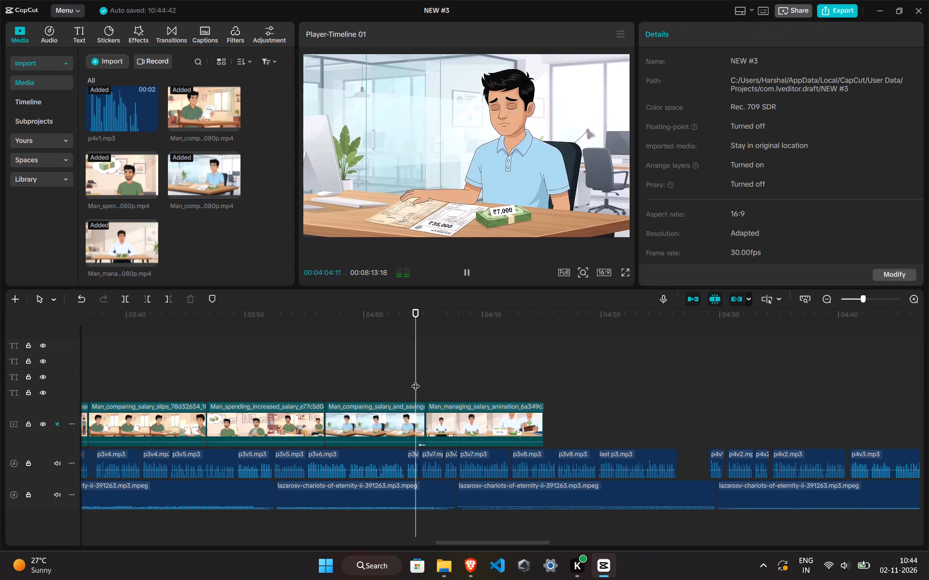
{"action": "scroll", "coordinate": [446, 363], "scroll_direction": "up", "scroll_amount": 5, "text": "ctrl"}
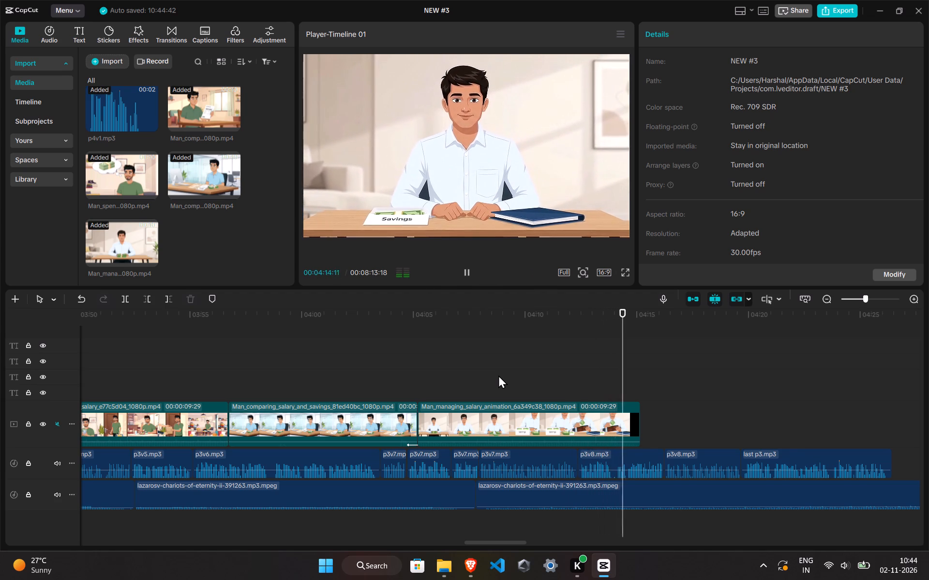
{"action": "scroll", "coordinate": [628, 376], "scroll_direction": "down", "scroll_amount": 1, "text": "ctrl"}
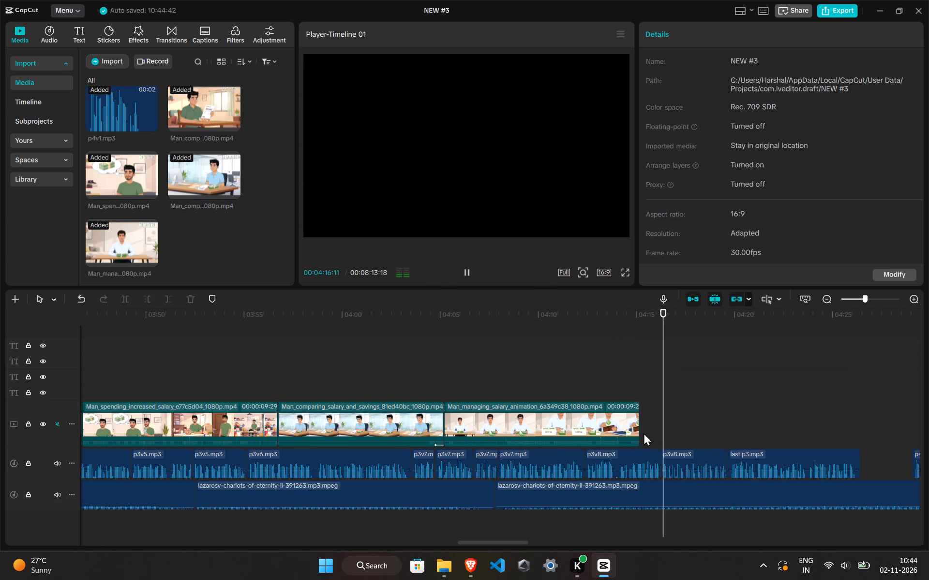
{"action": "scroll", "coordinate": [644, 429], "scroll_direction": "down", "scroll_amount": 4, "text": "ctrl"}
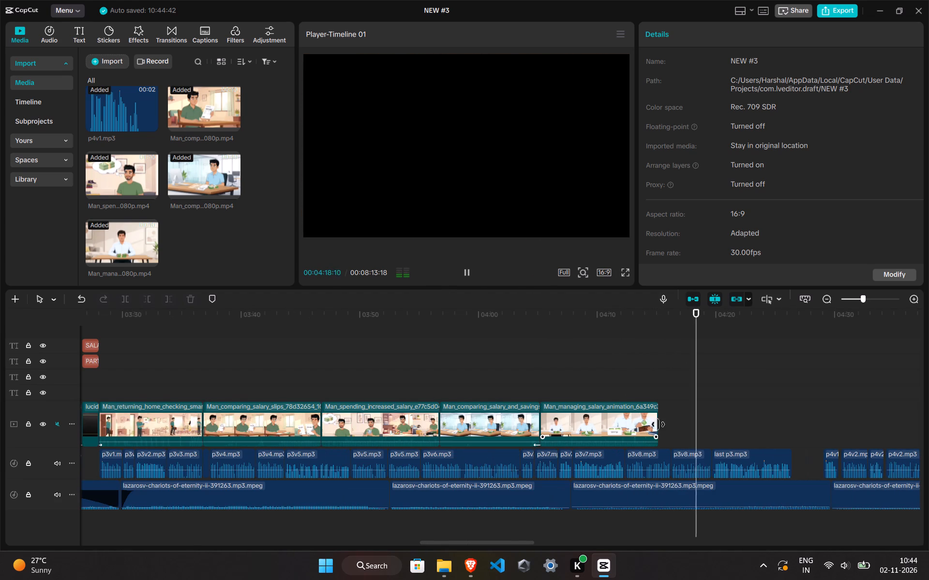
{"action": "left_click", "coordinate": [644, 426]}
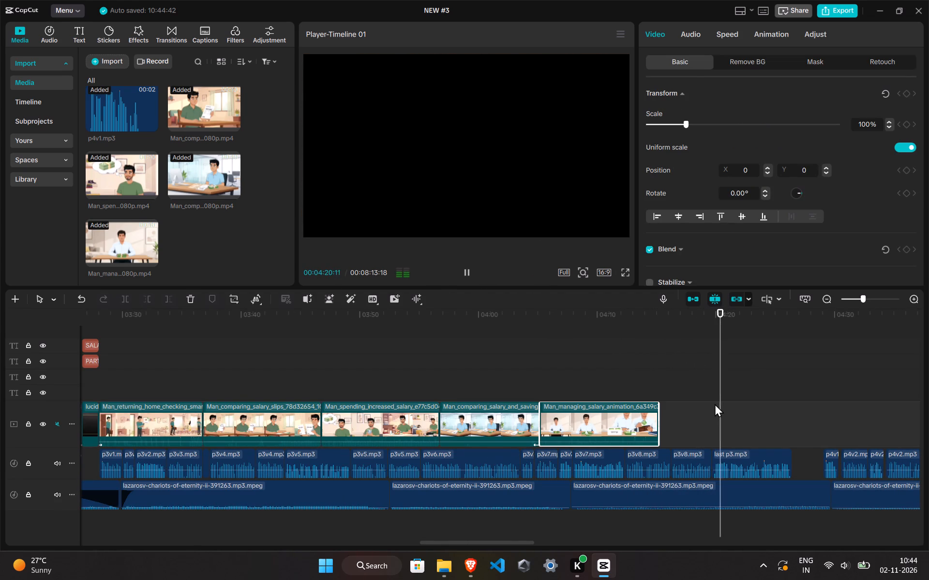
{"action": "left_click", "coordinate": [715, 404]}
Slow the Man_comparing_salary_and_savings clip down to a speed of 0.80x.
{"action": "left_click", "coordinate": [510, 410]}
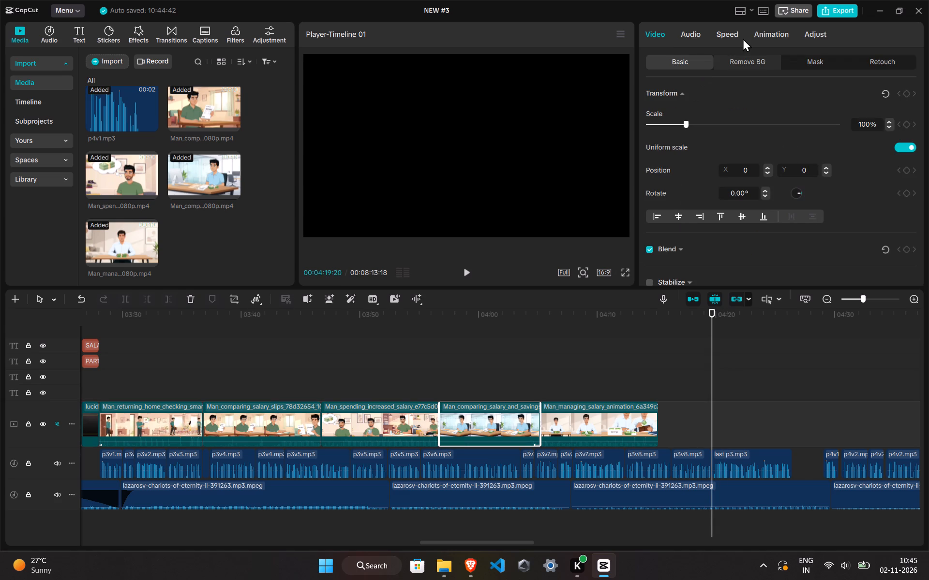
{"action": "left_click", "coordinate": [726, 34]}
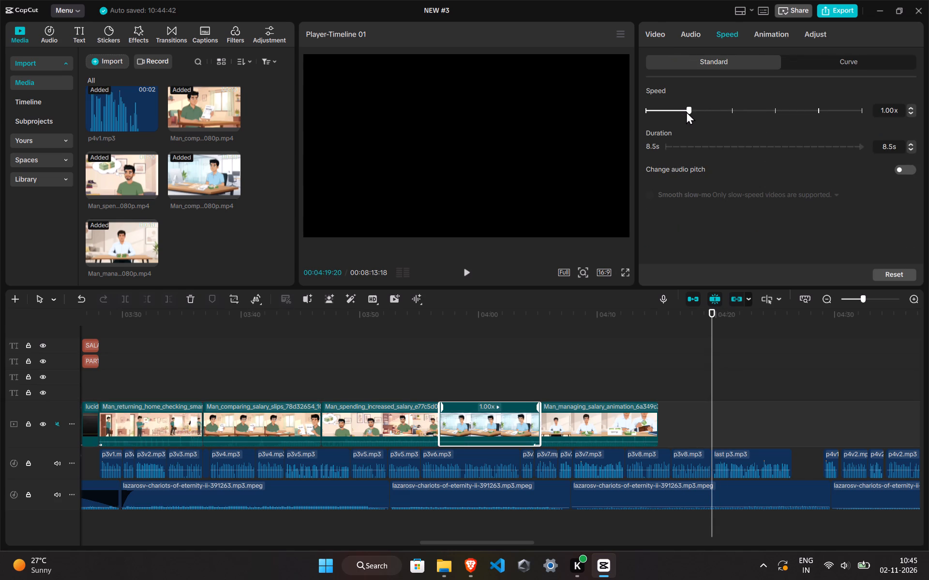
{"action": "left_click_drag", "start_coordinate": [686, 111], "coordinate": [679, 111]}
{"action": "left_click", "coordinate": [676, 110]}
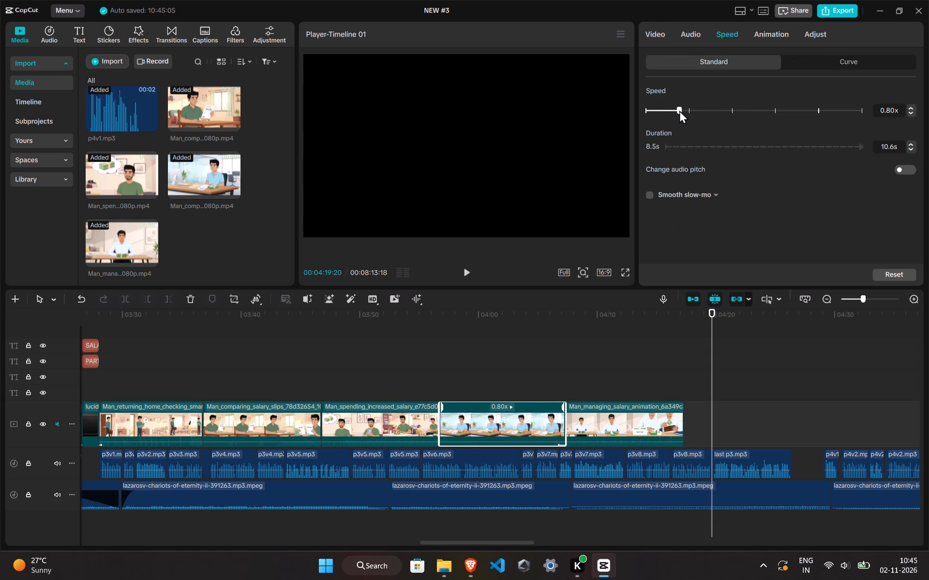
Slow the Man_comparing_salary_and_savings clip to 0.73x and turn on smooth slow-mo with frame blending.
{"action": "left_click", "coordinate": [680, 109]}
{"action": "left_click", "coordinate": [676, 109]}
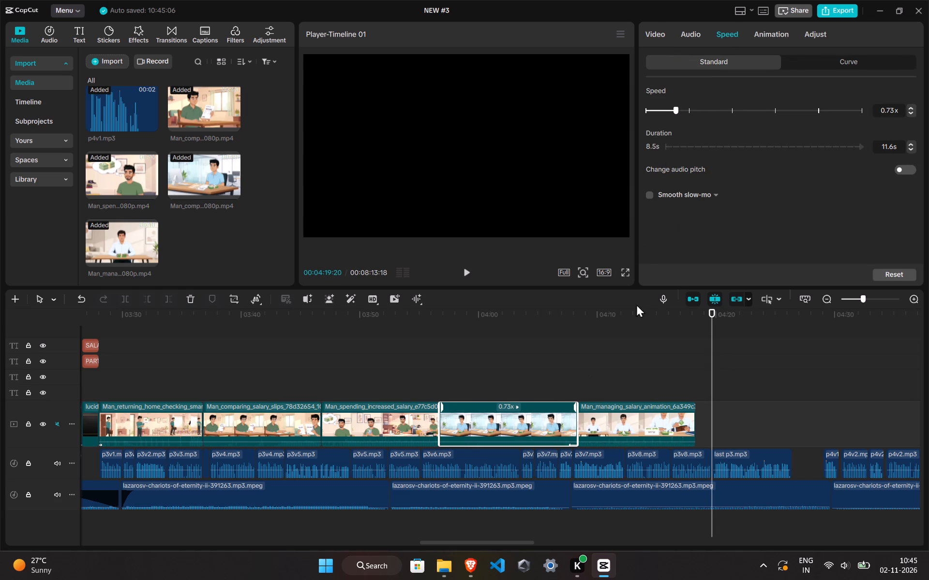
{"action": "left_click", "coordinate": [649, 198]}
{"action": "left_click", "coordinate": [666, 209]}
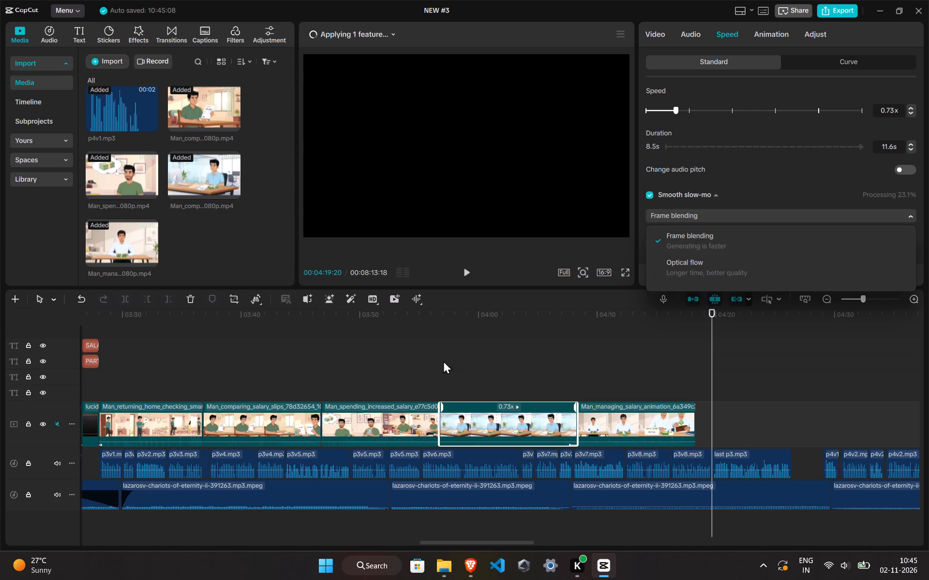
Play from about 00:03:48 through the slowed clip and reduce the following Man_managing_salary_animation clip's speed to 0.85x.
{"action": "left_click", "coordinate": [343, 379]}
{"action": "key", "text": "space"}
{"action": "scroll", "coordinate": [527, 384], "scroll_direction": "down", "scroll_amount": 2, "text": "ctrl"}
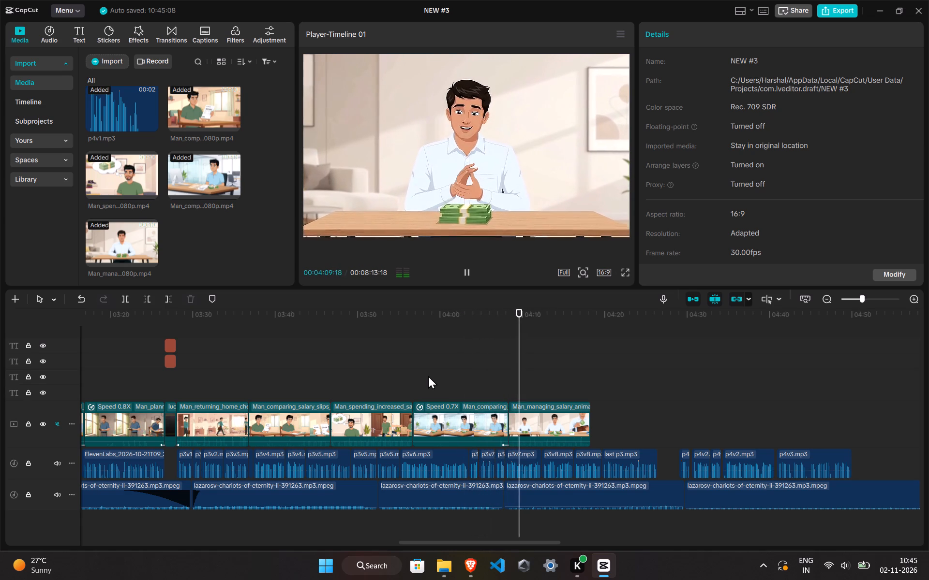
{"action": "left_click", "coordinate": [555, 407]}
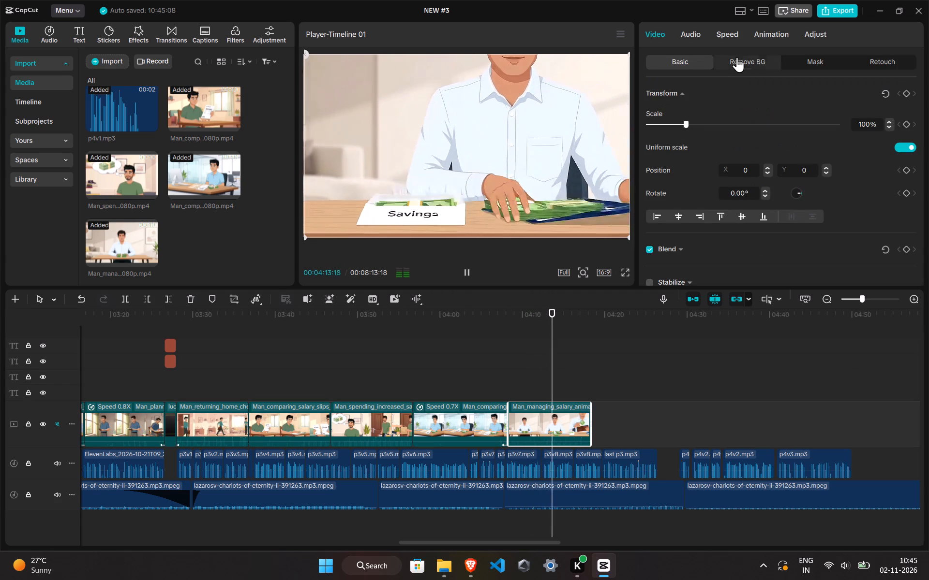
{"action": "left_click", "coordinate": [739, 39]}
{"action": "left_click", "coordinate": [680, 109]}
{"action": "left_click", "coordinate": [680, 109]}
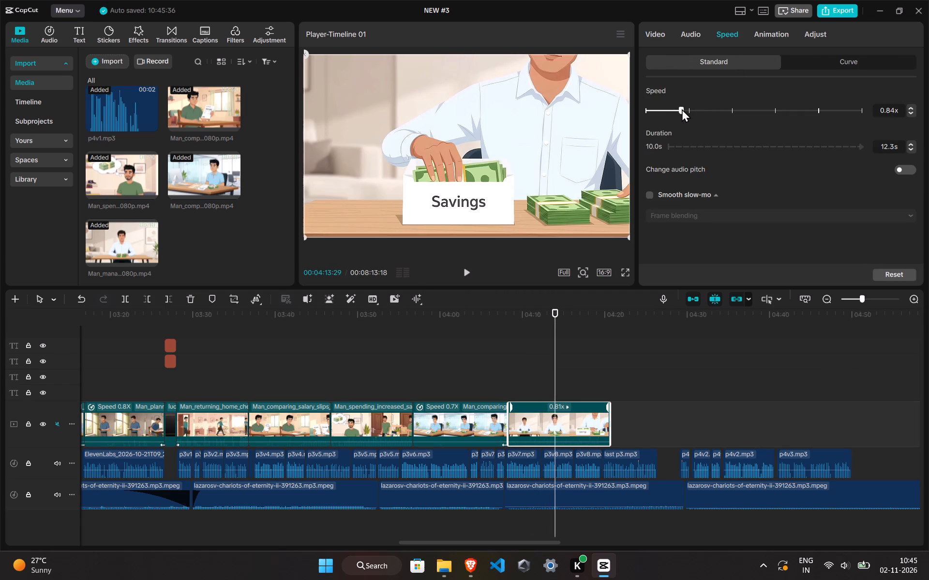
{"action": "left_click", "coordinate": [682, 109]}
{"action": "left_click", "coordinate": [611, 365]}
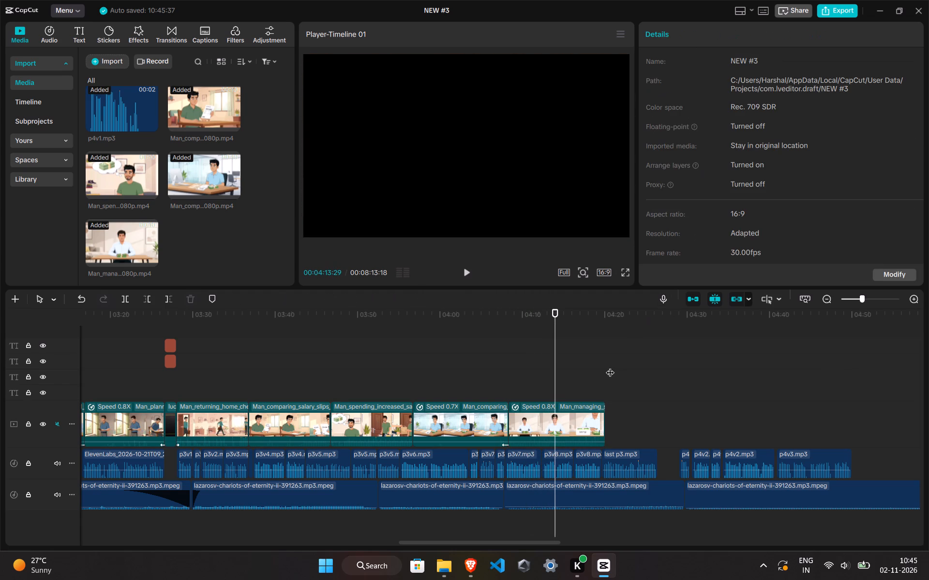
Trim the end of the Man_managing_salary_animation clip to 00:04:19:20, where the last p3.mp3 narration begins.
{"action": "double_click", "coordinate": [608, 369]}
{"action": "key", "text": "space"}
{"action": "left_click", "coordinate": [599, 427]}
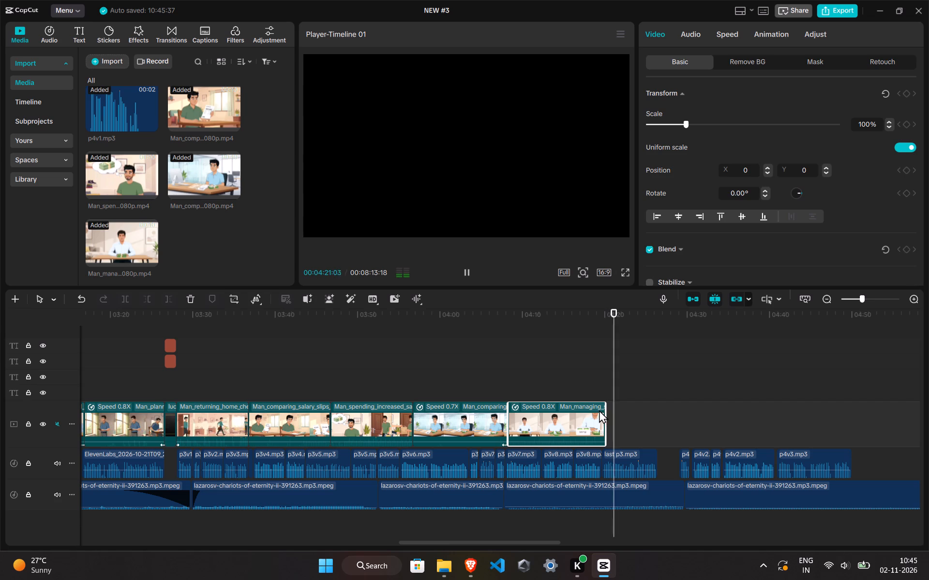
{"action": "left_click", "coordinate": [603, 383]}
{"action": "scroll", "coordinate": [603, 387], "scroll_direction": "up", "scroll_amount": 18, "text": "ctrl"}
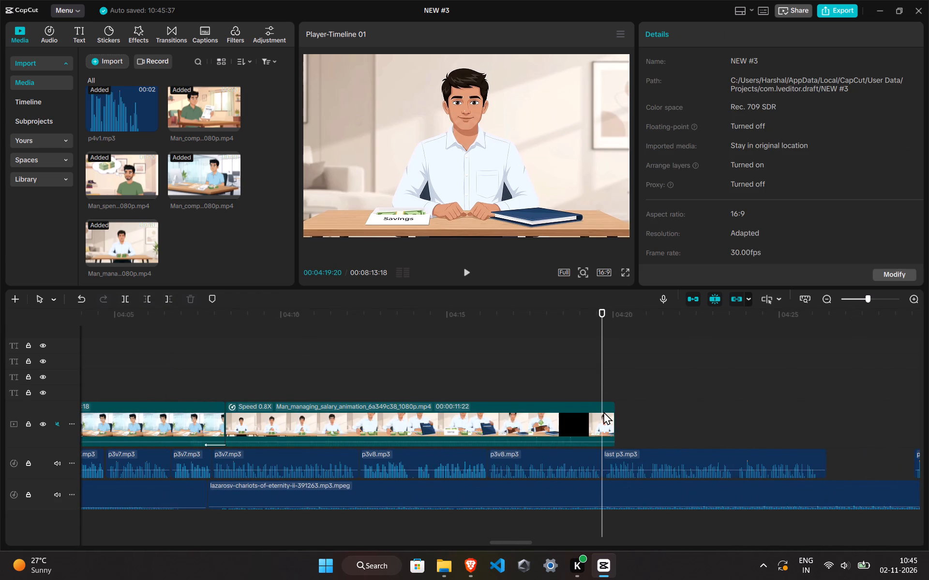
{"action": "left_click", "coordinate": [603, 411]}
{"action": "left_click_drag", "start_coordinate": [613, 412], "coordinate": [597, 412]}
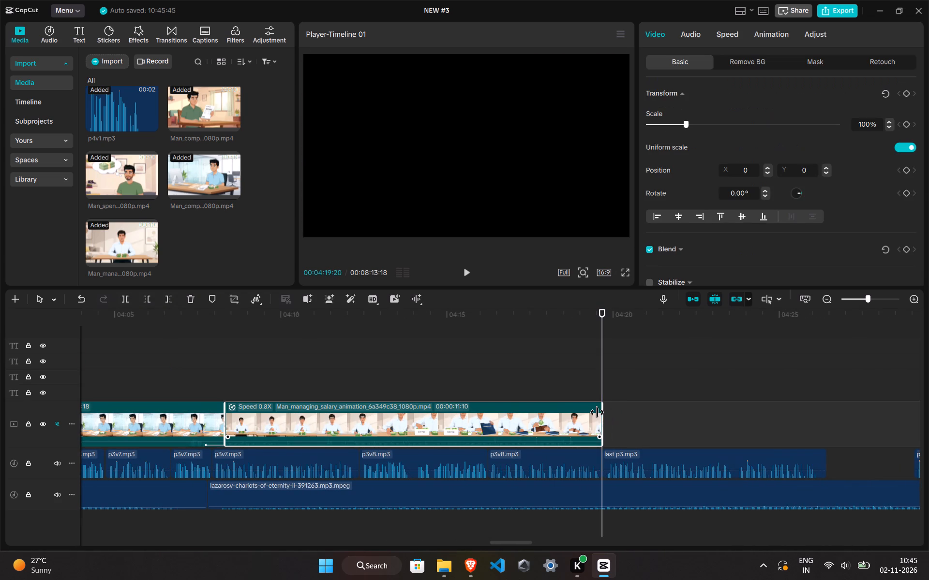
Refit the Man_managing_salary_animation clip by trimming its end back to the start of last p3.mp3 and slowing it to about 0.8x.
{"action": "left_click", "coordinate": [719, 34]}
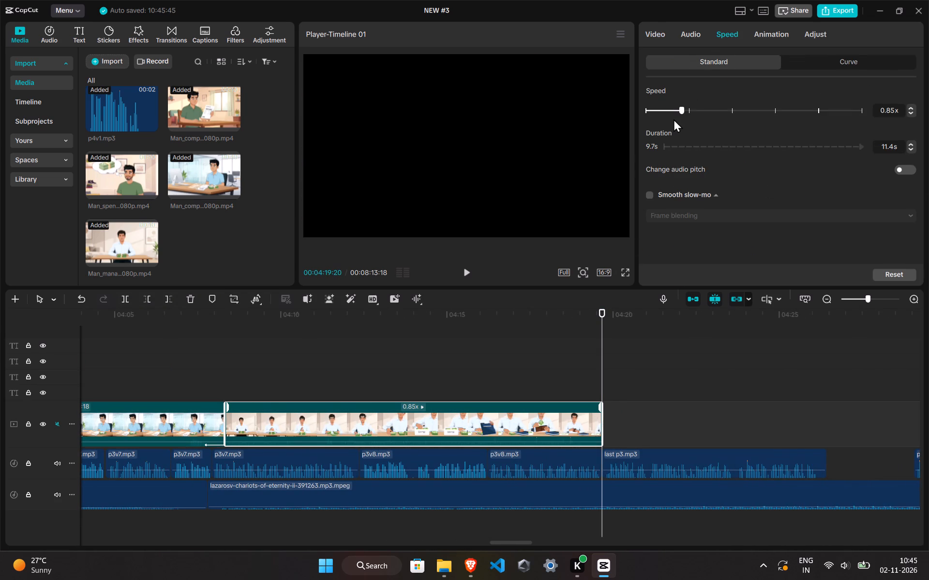
{"action": "left_click", "coordinate": [678, 111]}
{"action": "left_click_drag", "start_coordinate": [637, 414], "coordinate": [637, 414]}
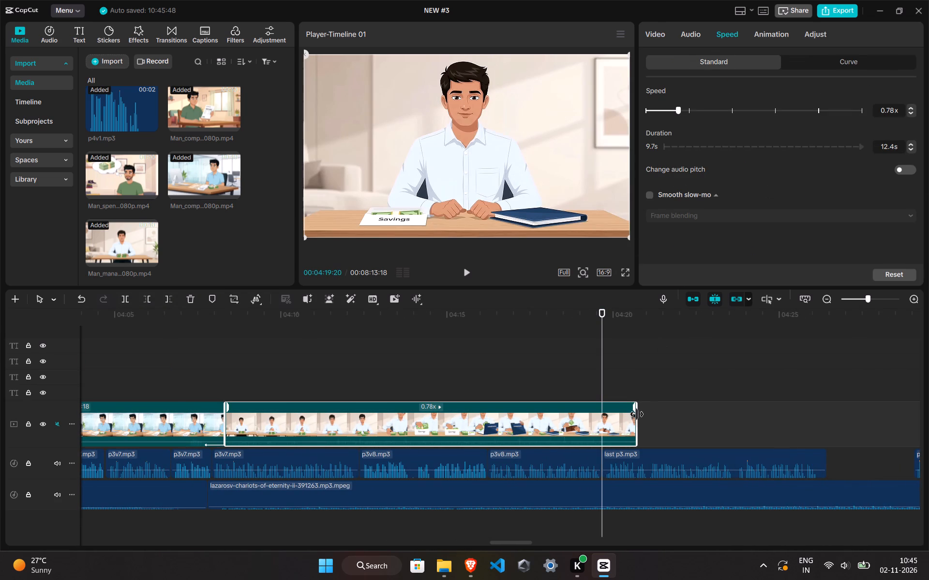
{"action": "left_click_drag", "start_coordinate": [637, 414], "coordinate": [602, 412]}
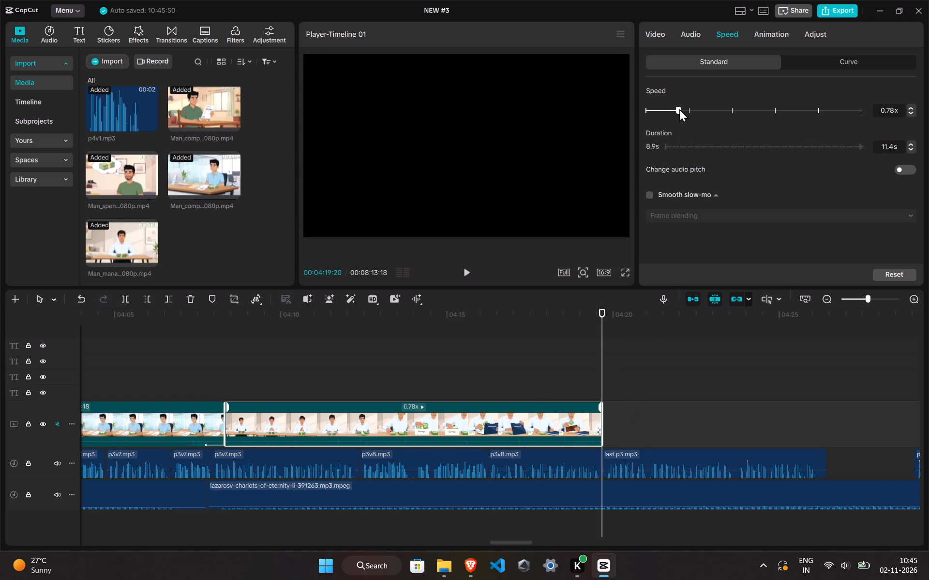
{"action": "left_click", "coordinate": [679, 109]}
Play from about 00:04:07 through the Man_managing_salary_animation clip and into last p3.mp3 to check the timing against the narration.
{"action": "left_click", "coordinate": [180, 331]}
{"action": "key", "text": "space"}
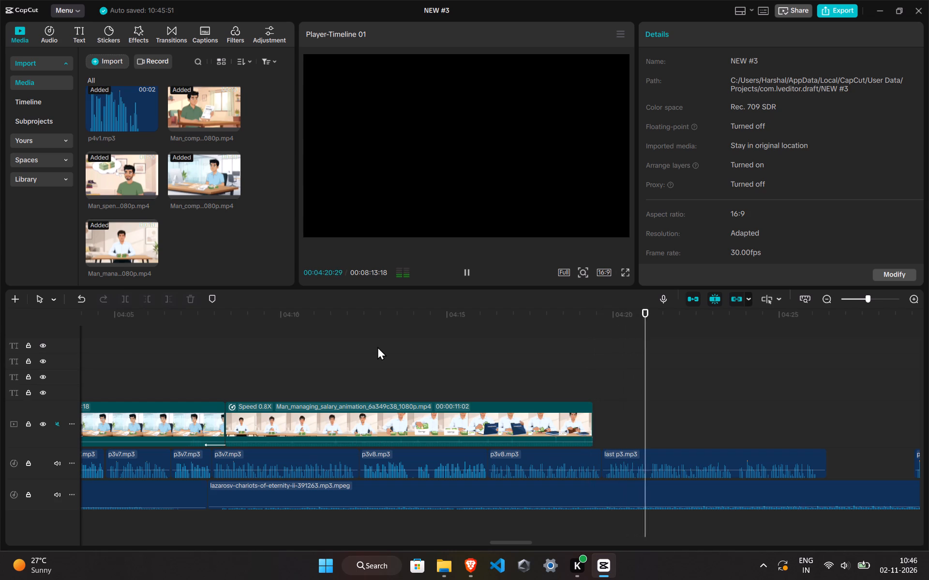
{"action": "left_click", "coordinate": [594, 359]}
{"action": "scroll", "coordinate": [594, 359], "scroll_direction": "down", "scroll_amount": 12, "text": "ctrl"}
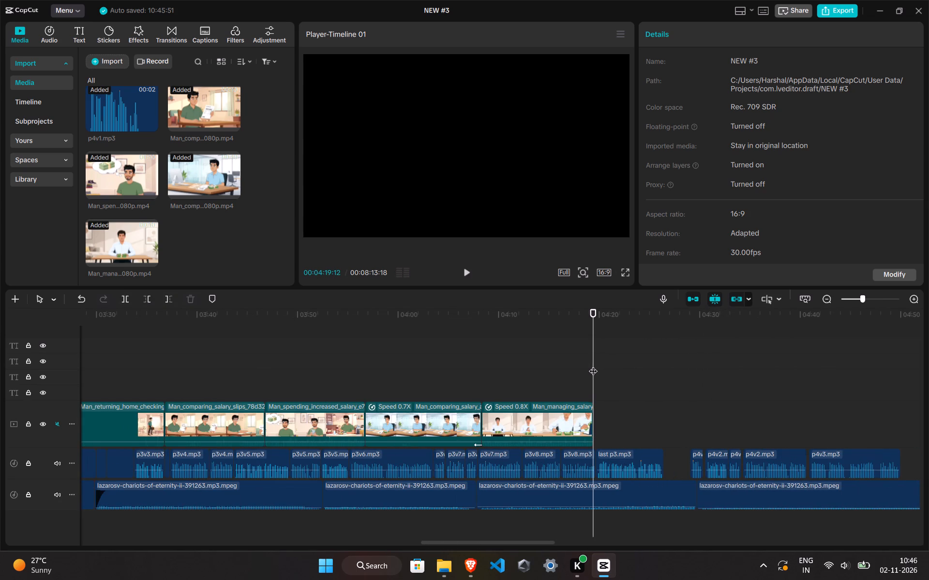
{"action": "key", "text": "space"}
{"action": "scroll", "coordinate": [592, 374], "scroll_direction": "up", "scroll_amount": 3, "text": "ctrl"}
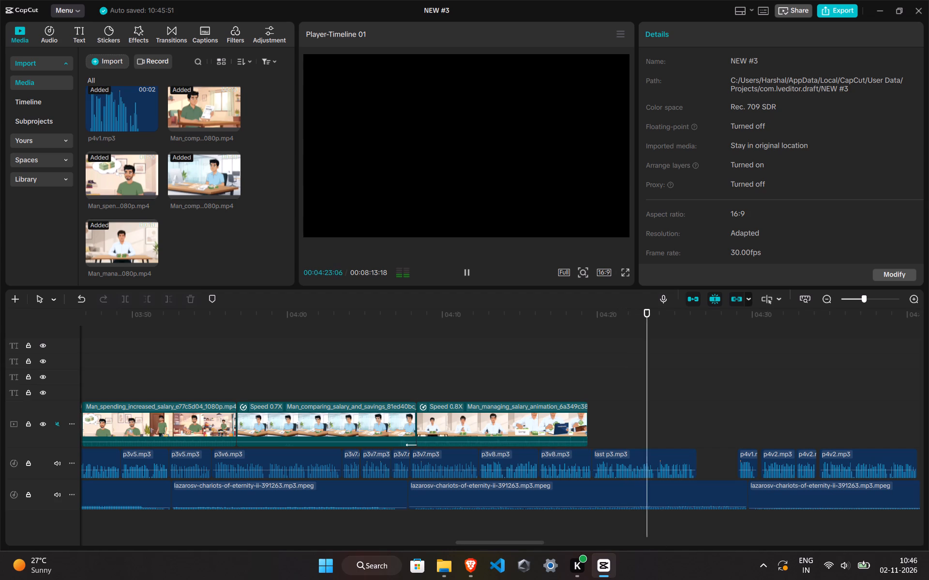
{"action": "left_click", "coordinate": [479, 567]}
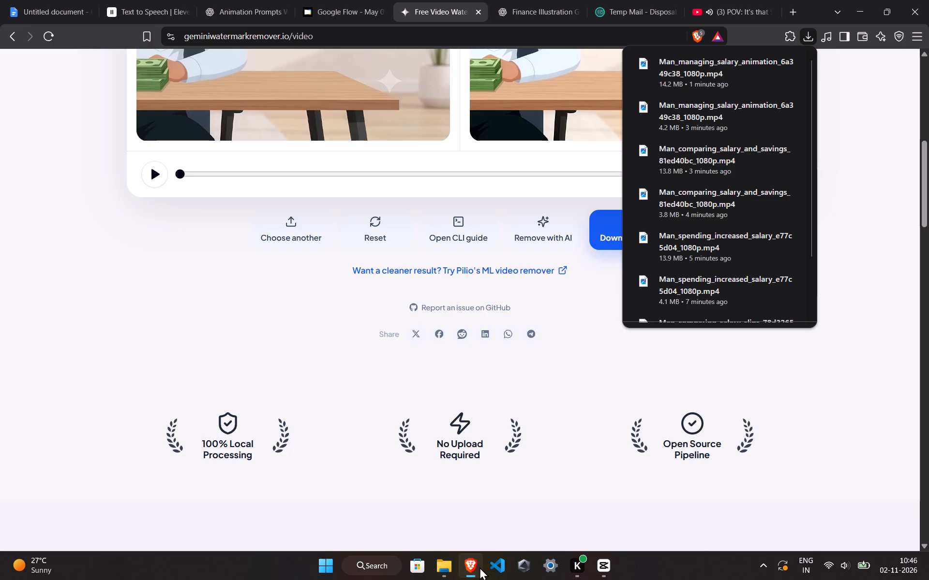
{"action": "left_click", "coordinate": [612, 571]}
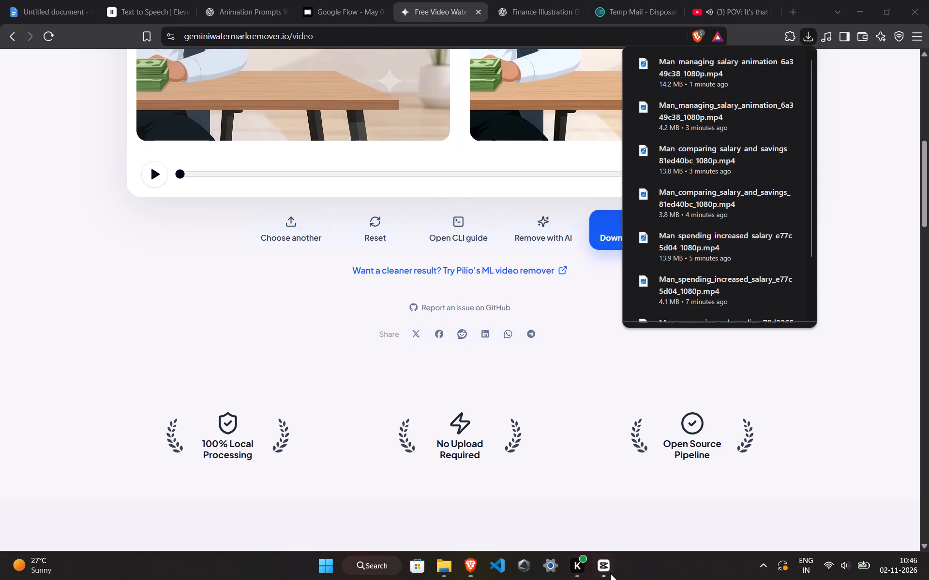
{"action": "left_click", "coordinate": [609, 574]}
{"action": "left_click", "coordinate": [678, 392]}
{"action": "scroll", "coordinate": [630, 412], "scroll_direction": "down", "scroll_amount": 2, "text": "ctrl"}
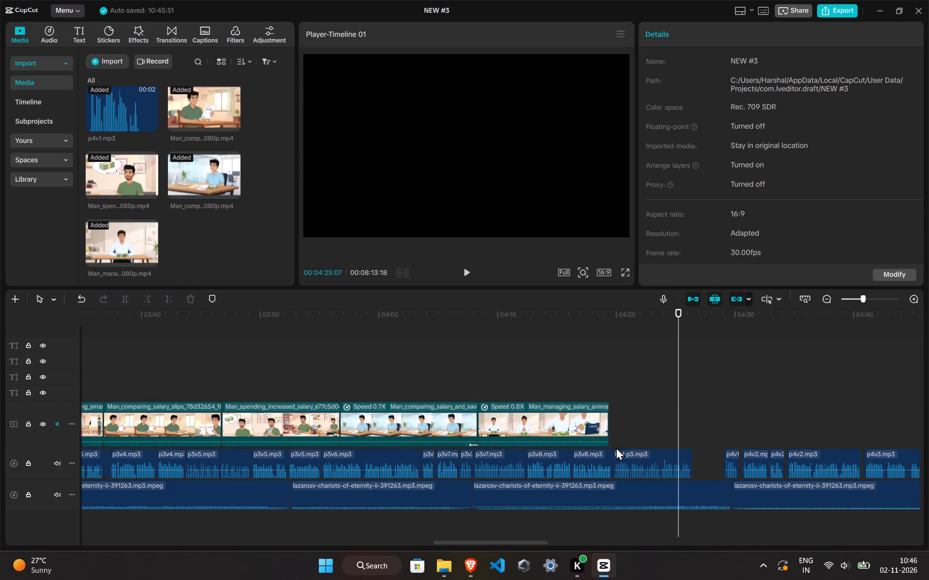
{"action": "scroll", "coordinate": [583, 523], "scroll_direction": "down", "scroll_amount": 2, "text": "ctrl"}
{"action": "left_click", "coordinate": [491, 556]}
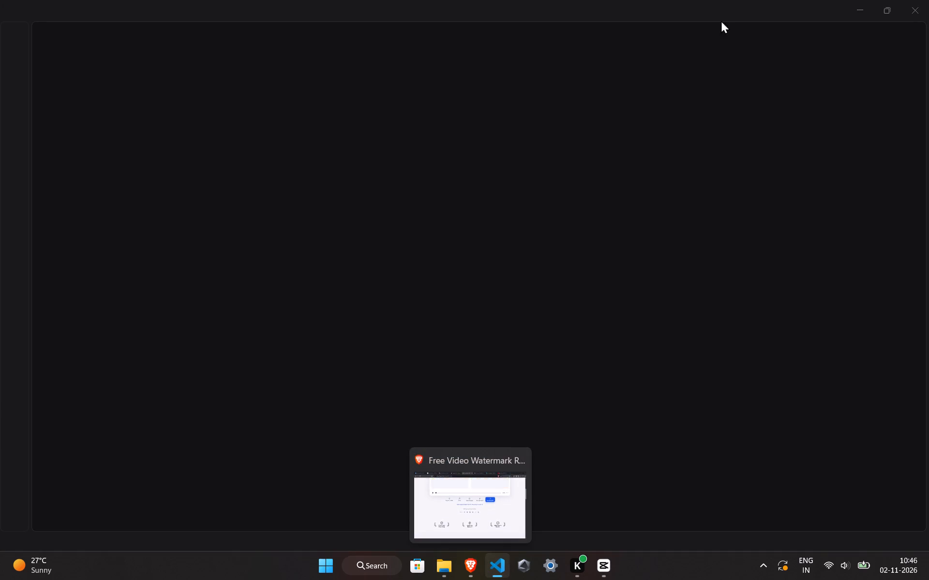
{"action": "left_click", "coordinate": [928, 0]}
In the browser's Google Docs script, copy the final Part 3 paragraph about the small habit followed consistently, just above PART 4.
{"action": "left_click", "coordinate": [475, 563]}
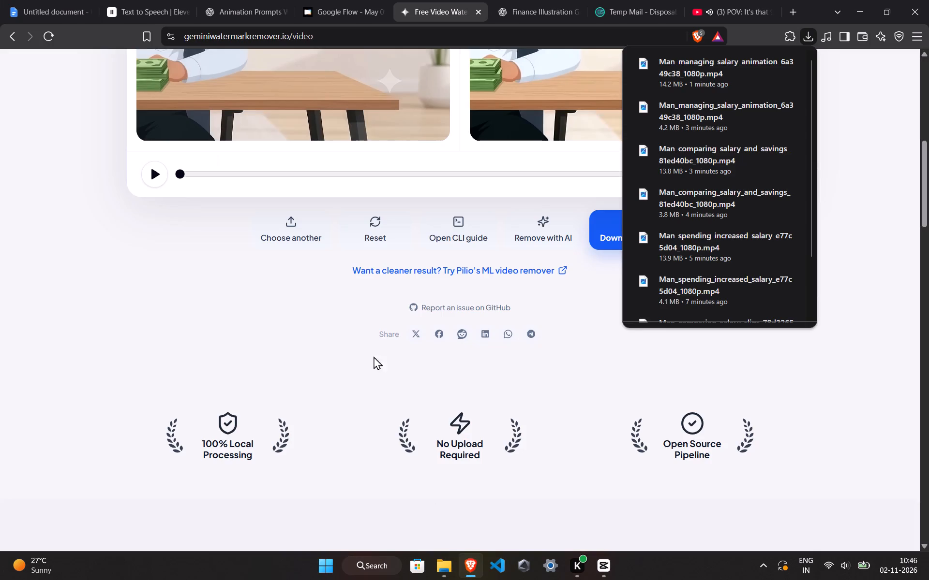
{"action": "left_click", "coordinate": [3, 0]}
{"action": "left_click", "coordinate": [252, 354]}
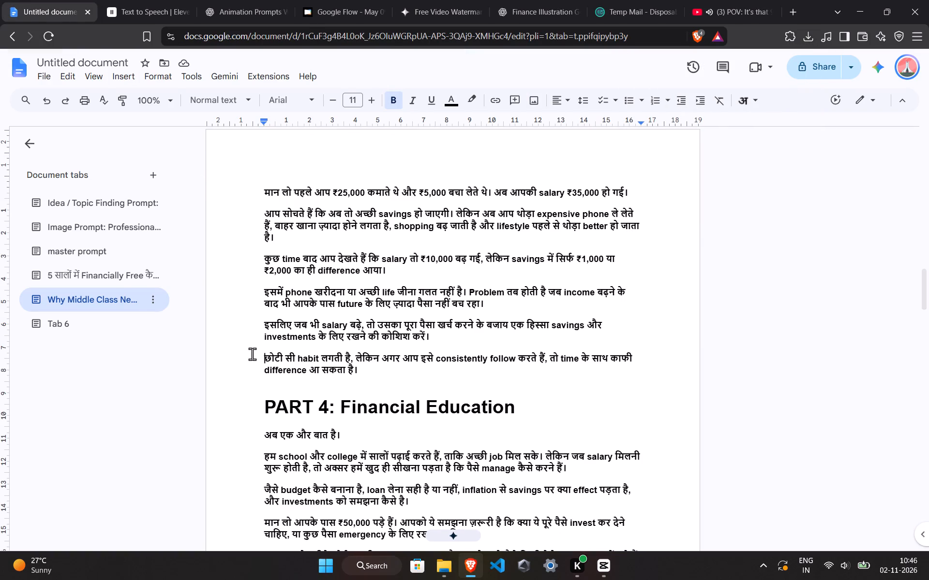
{"action": "scroll", "coordinate": [292, 344], "scroll_direction": "down", "scroll_amount": 1}
{"action": "left_click_drag", "start_coordinate": [259, 303], "coordinate": [351, 304]}
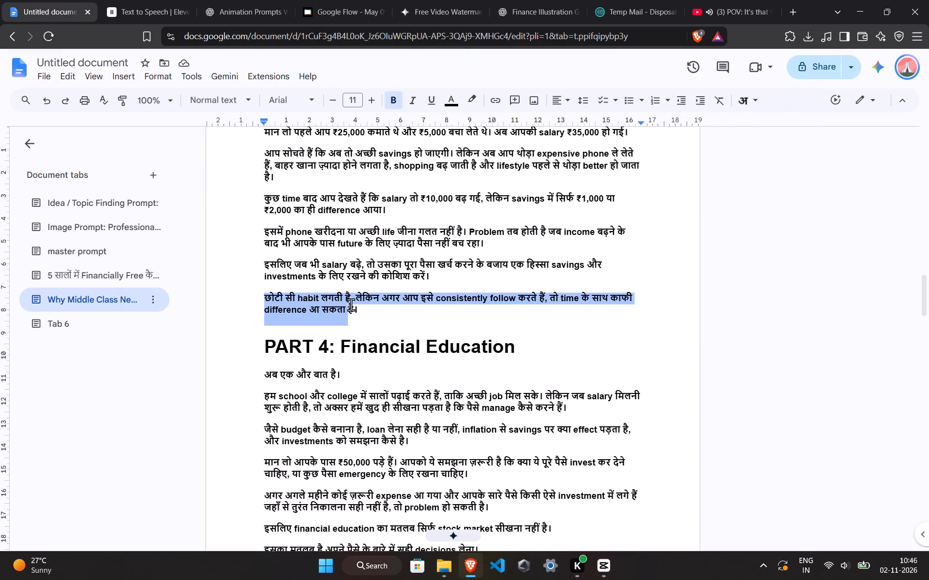
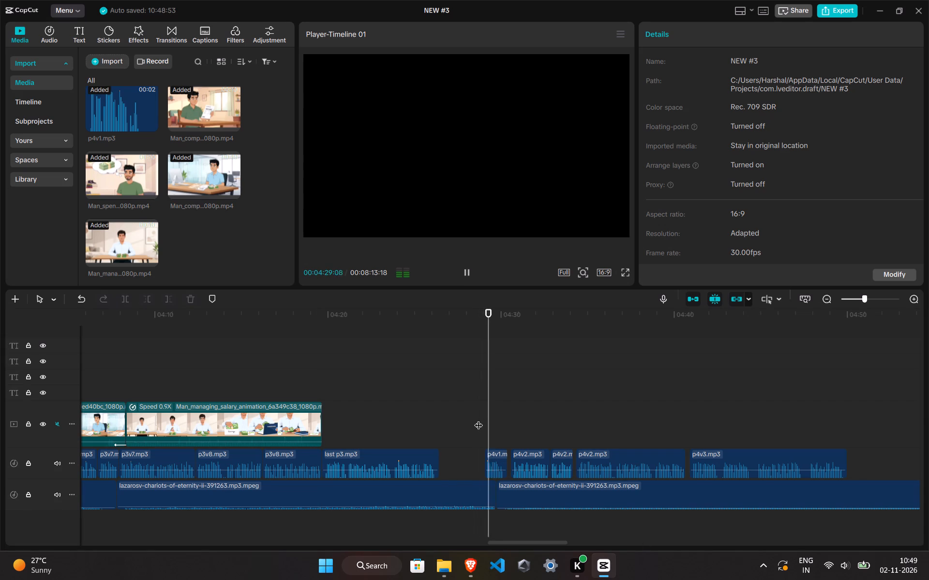
{"action": "left_click", "coordinate": [855, 430]}
{"action": "scroll", "coordinate": [850, 431], "scroll_direction": "down", "scroll_amount": 2, "text": "ctrl"}
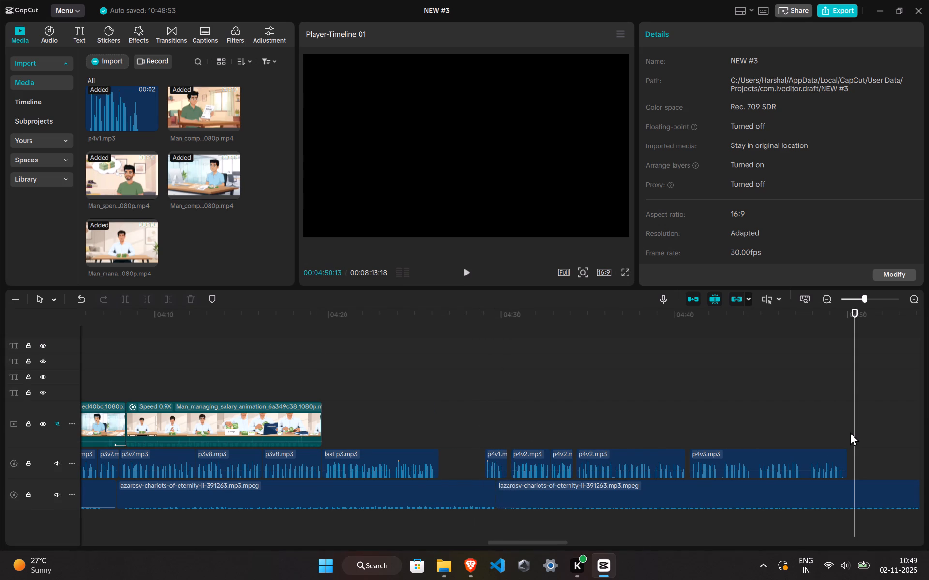
{"action": "scroll", "coordinate": [850, 432], "scroll_direction": "down", "scroll_amount": 14, "text": "ctrl"}
{"action": "scroll", "coordinate": [822, 497], "scroll_direction": "down", "scroll_amount": 4, "text": "ctrl"}
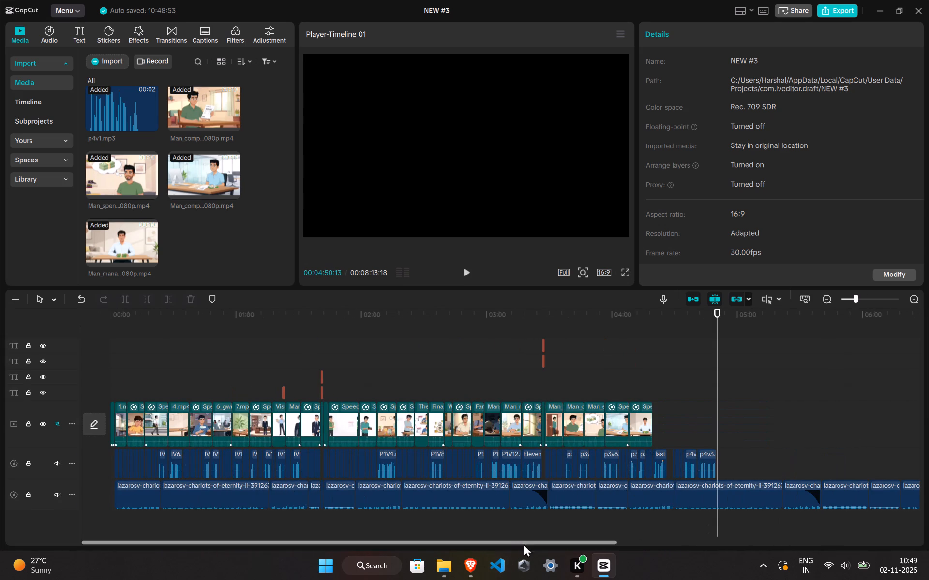
{"action": "left_click_drag", "start_coordinate": [526, 542], "coordinate": [602, 542]}
{"action": "scroll", "coordinate": [601, 464], "scroll_direction": "up", "scroll_amount": 15, "text": "ctrl"}
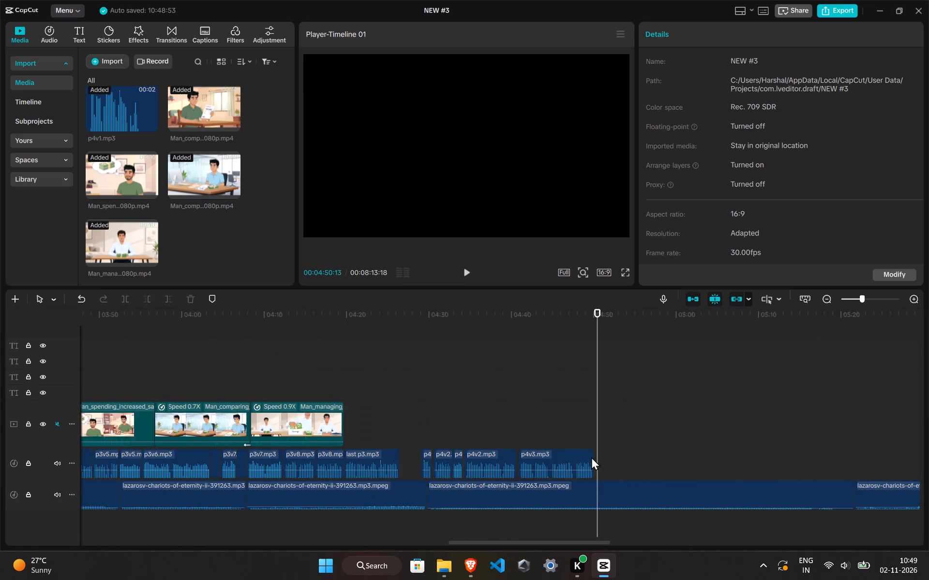
{"action": "scroll", "coordinate": [591, 457], "scroll_direction": "up", "scroll_amount": 5, "text": "ctrl"}
{"action": "left_click", "coordinate": [229, 389]}
{"action": "key", "text": "space"}
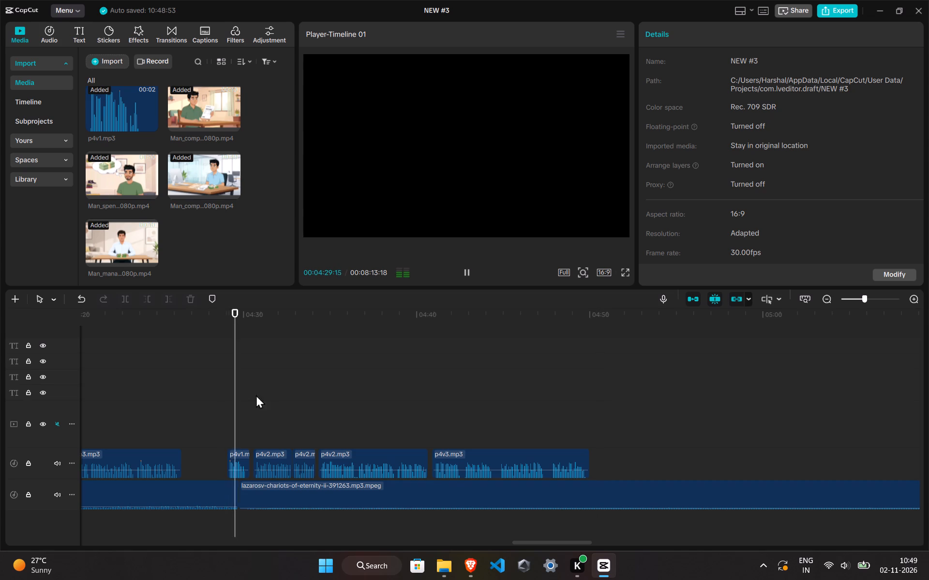
Move the first p4v2.mp3 clip earlier until it meets the end of p4v1.mp3, playing the transition to check the pause.
{"action": "scroll", "coordinate": [282, 424], "scroll_direction": "up", "scroll_amount": 6, "text": "ctrl"}
{"action": "scroll", "coordinate": [241, 420], "scroll_direction": "up", "scroll_amount": 5, "text": "ctrl"}
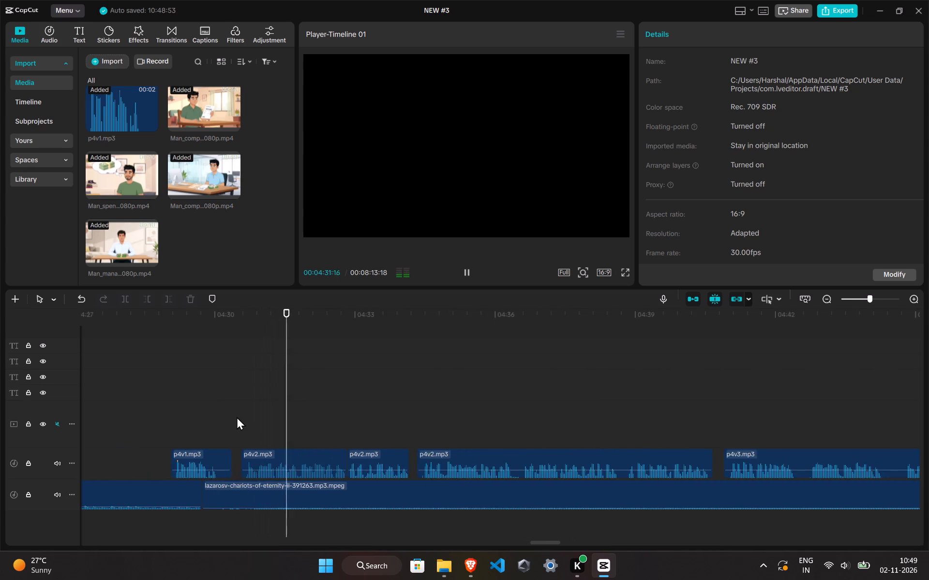
{"action": "scroll", "coordinate": [237, 417], "scroll_direction": "up", "scroll_amount": 3, "text": "ctrl"}
{"action": "left_click", "coordinate": [211, 412]}
{"action": "left_click", "coordinate": [216, 414]}
{"action": "left_click_drag", "start_coordinate": [255, 453], "coordinate": [253, 454]}
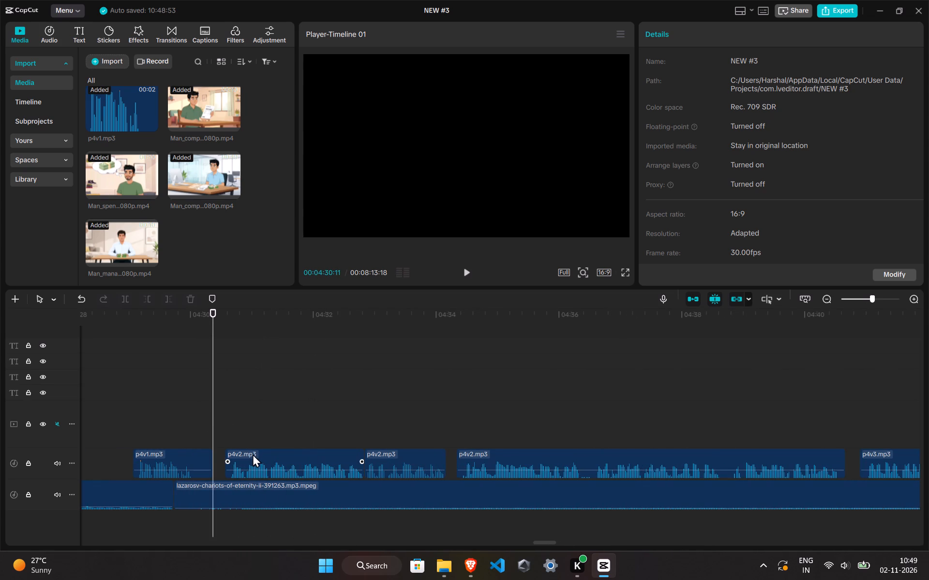
{"action": "left_click_drag", "start_coordinate": [253, 454], "coordinate": [250, 455]}
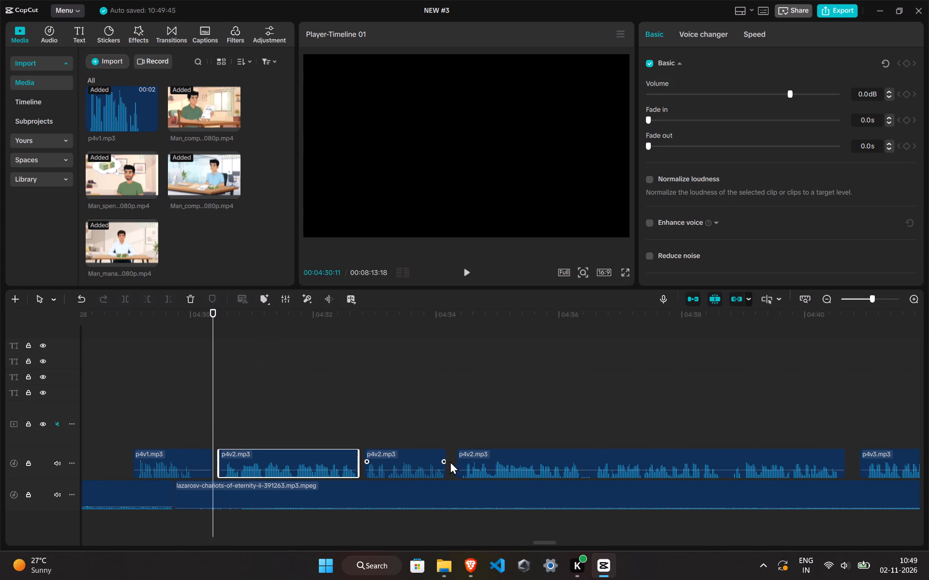
{"action": "key", "text": "space"}
{"action": "left_click", "coordinate": [155, 411]}
{"action": "key", "text": "space"}
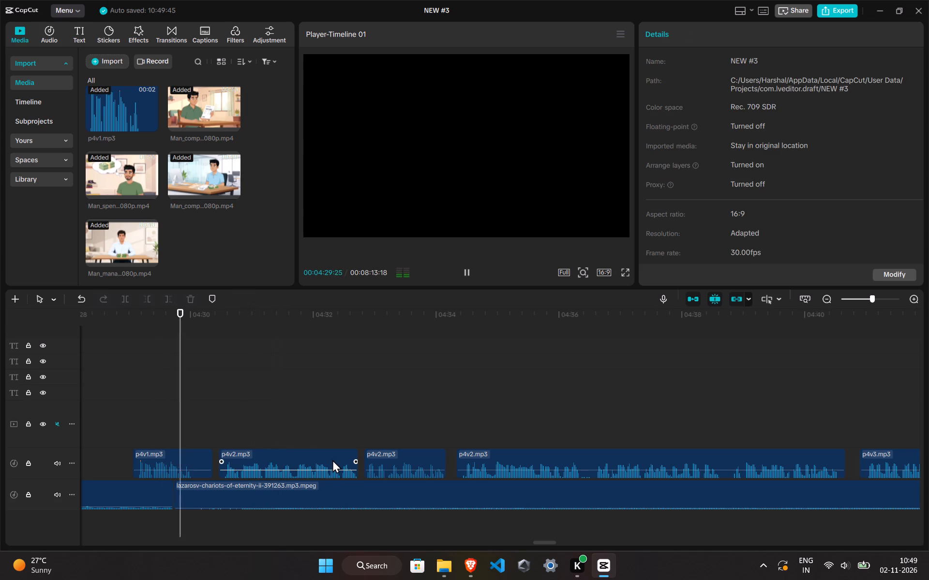
{"action": "left_click_drag", "start_coordinate": [310, 459], "coordinate": [301, 459]}
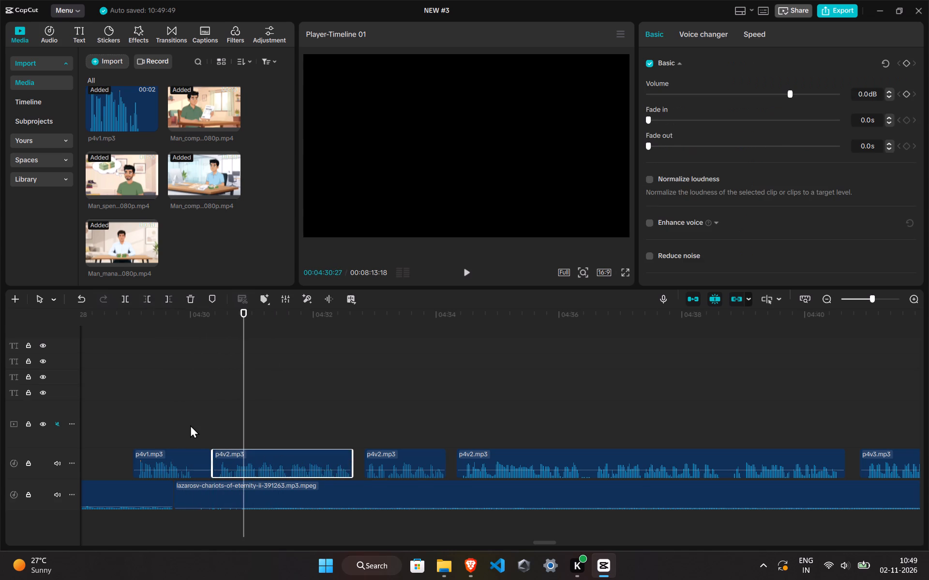
{"action": "left_click", "coordinate": [159, 419]}
{"action": "key", "text": "space"}
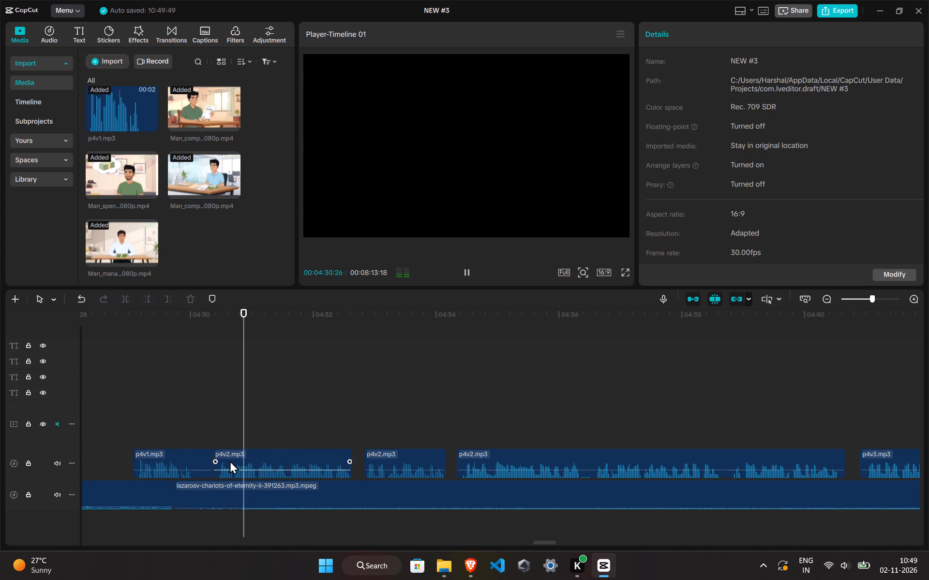
Split p4v1.mp3 at 00:04:30:03 and delete its silent tail.
{"action": "scroll", "coordinate": [230, 461], "scroll_direction": "up", "scroll_amount": 10, "text": "ctrl"}
{"action": "left_click", "coordinate": [107, 411]}
{"action": "left_click", "coordinate": [116, 456]}
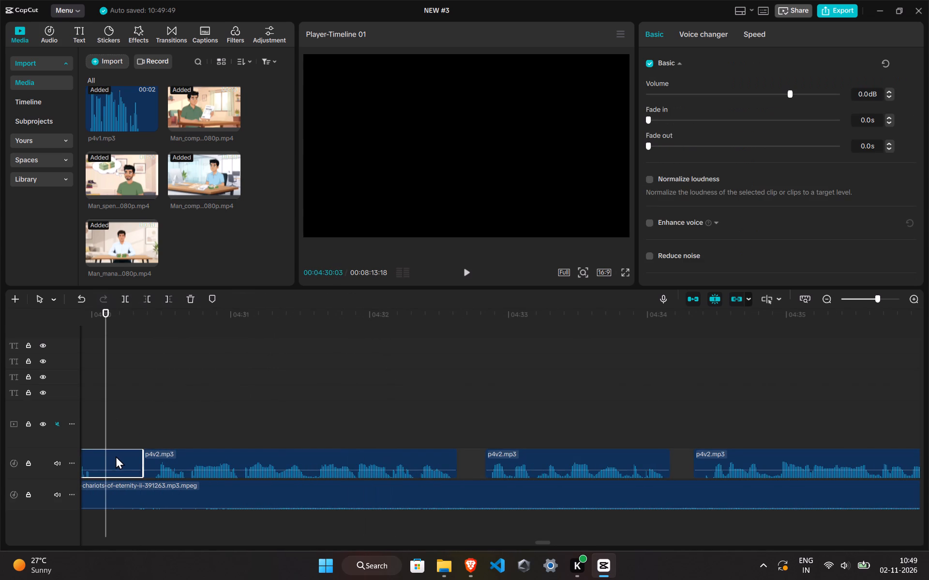
{"action": "key", "text": "ctrl+b"}
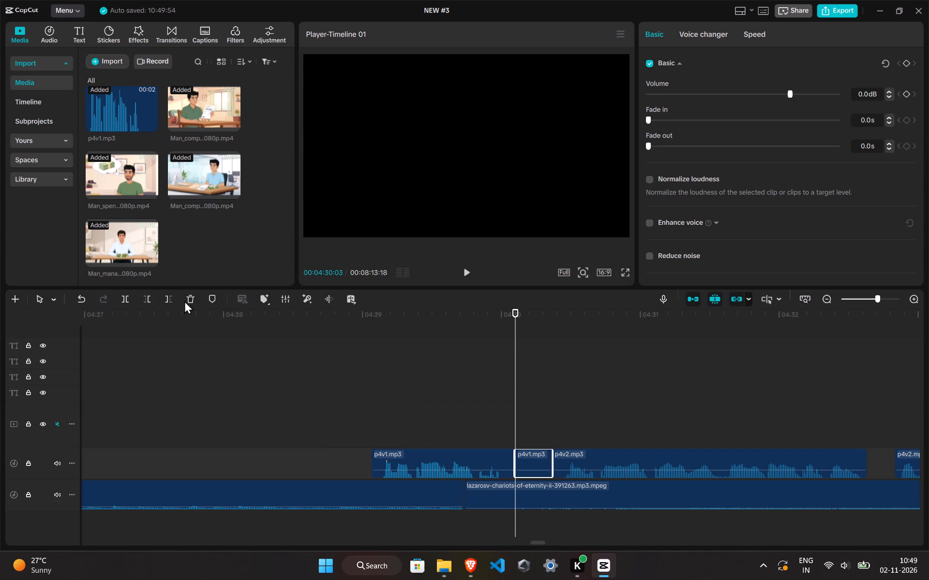
{"action": "left_click", "coordinate": [184, 298]}
Move the first p4v2.mp3 clip closer to the shortened p4v1.mp3, leaving a small gap, and play the transition.
{"action": "left_click_drag", "start_coordinate": [589, 453], "coordinate": [567, 453]}
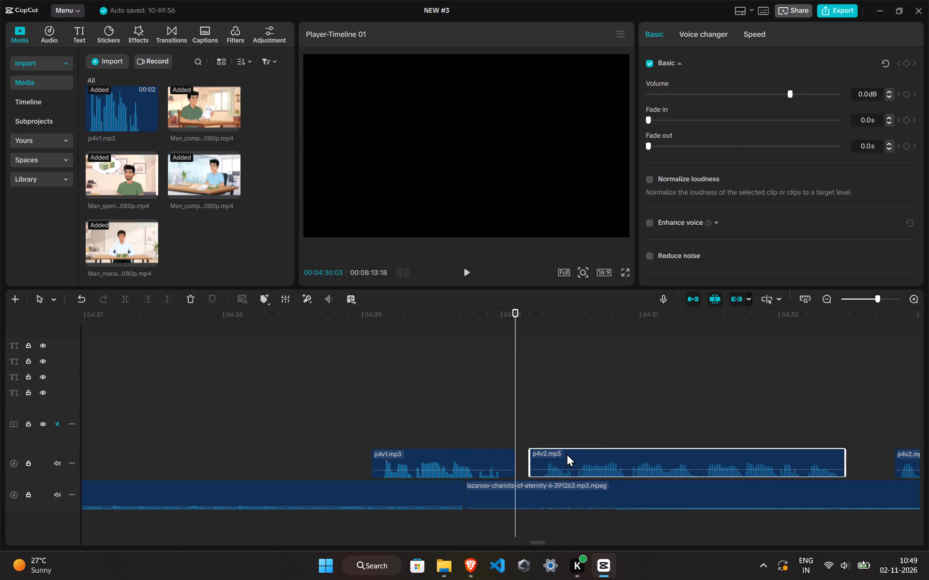
{"action": "left_click_drag", "start_coordinate": [567, 453], "coordinate": [560, 454]}
{"action": "left_click", "coordinate": [387, 392]}
{"action": "key", "text": "space"}
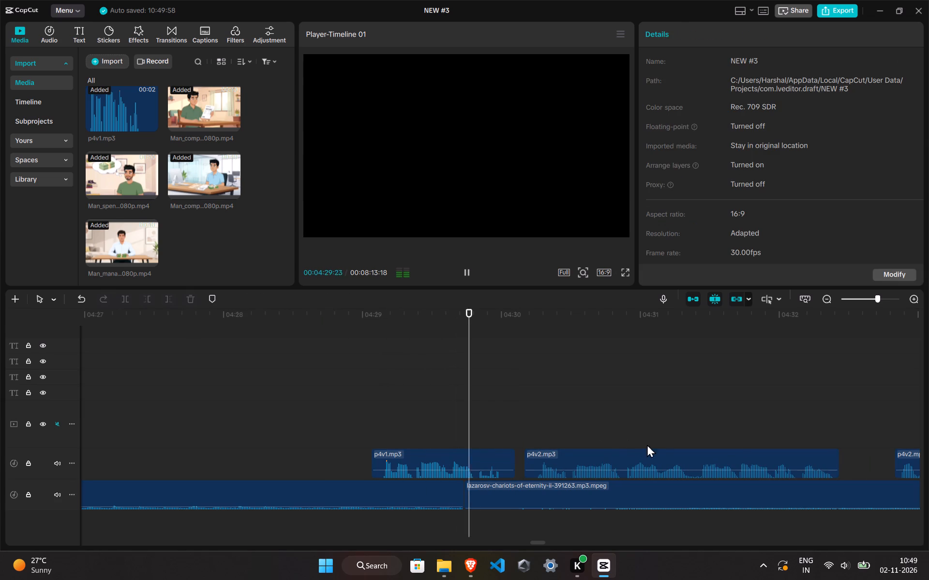
Move the second p4v2.mp3 clip earlier, leaving only a small gap after the first p4v2.mp3 clip, and play the transition.
{"action": "scroll", "coordinate": [637, 523], "scroll_direction": "down", "scroll_amount": 9, "text": "ctrl"}
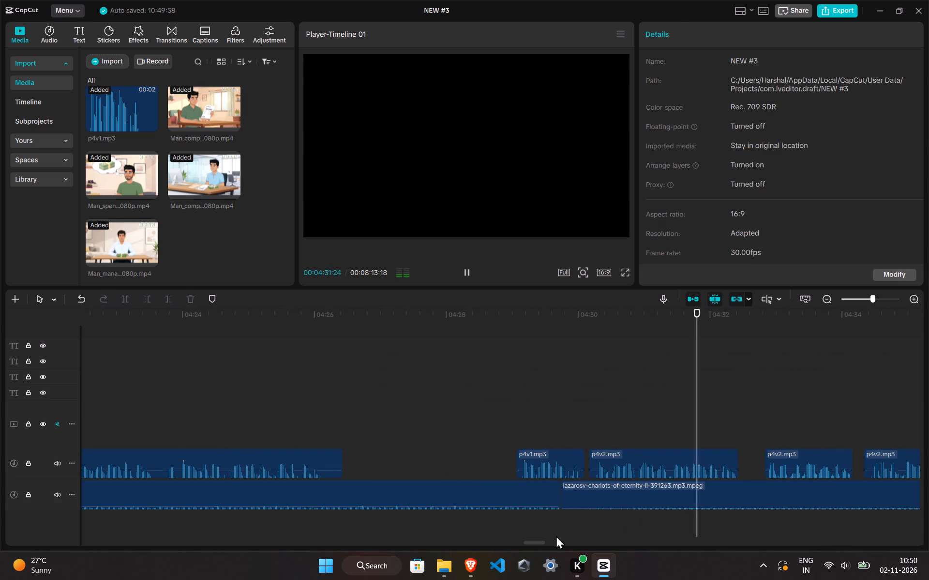
{"action": "left_click_drag", "start_coordinate": [527, 542], "coordinate": [532, 543]}
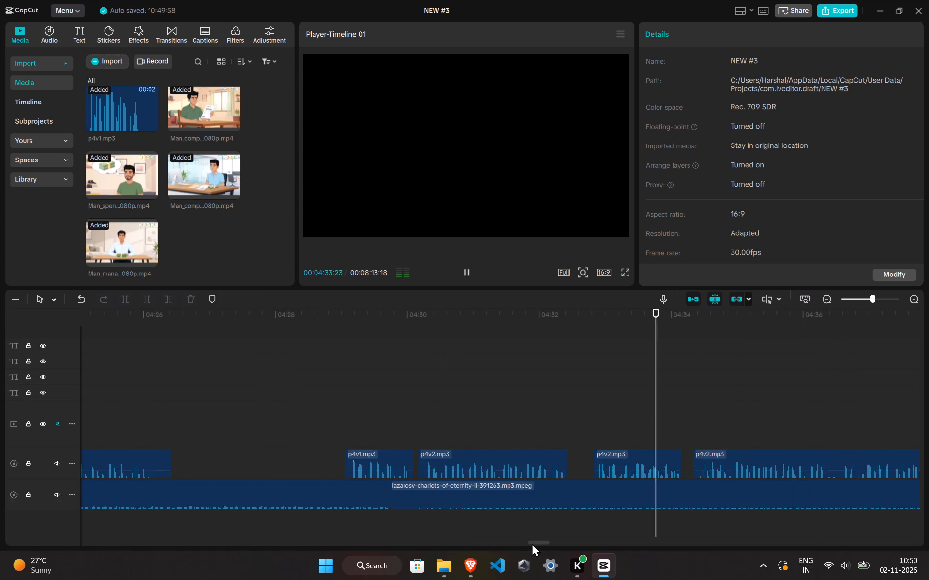
{"action": "left_click_drag", "start_coordinate": [532, 543], "coordinate": [545, 545]}
{"action": "left_click", "coordinate": [132, 408]}
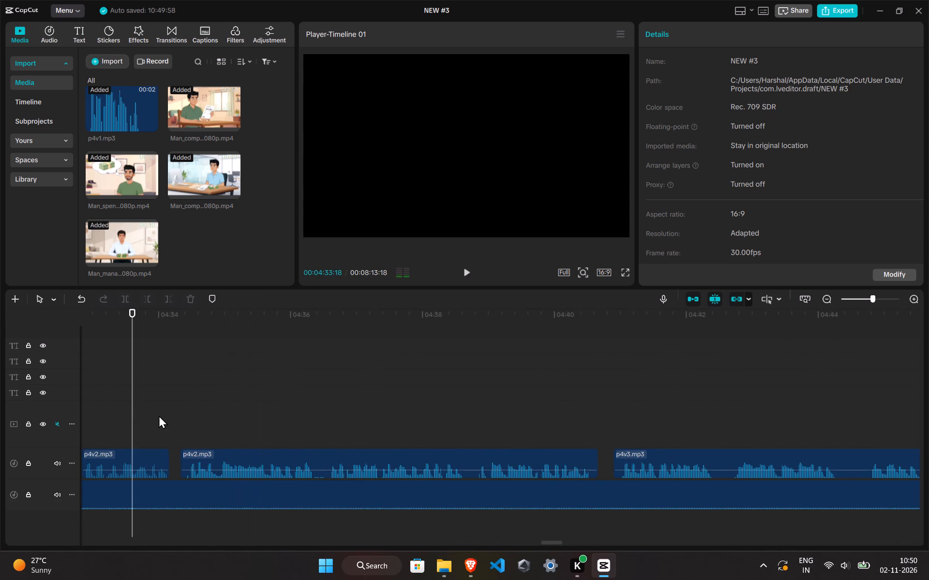
{"action": "scroll", "coordinate": [167, 420], "scroll_direction": "up", "scroll_amount": 1, "text": "ctrl"}
{"action": "scroll", "coordinate": [255, 474], "scroll_direction": "up", "scroll_amount": 2, "text": "ctrl"}
{"action": "key", "text": "ctrl+space"}
{"action": "key", "text": "space"}
{"action": "left_click", "coordinate": [253, 459]}
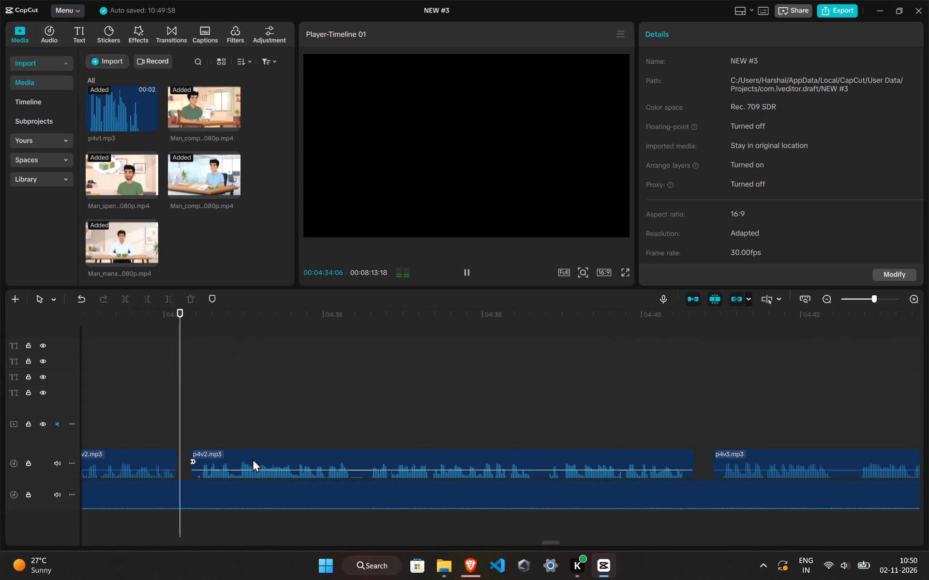
{"action": "left_click", "coordinate": [146, 408]}
{"action": "left_click_drag", "start_coordinate": [146, 408], "coordinate": [116, 412]}
{"action": "left_click_drag", "start_coordinate": [269, 464], "coordinate": [245, 466]}
{"action": "key", "text": "space"}
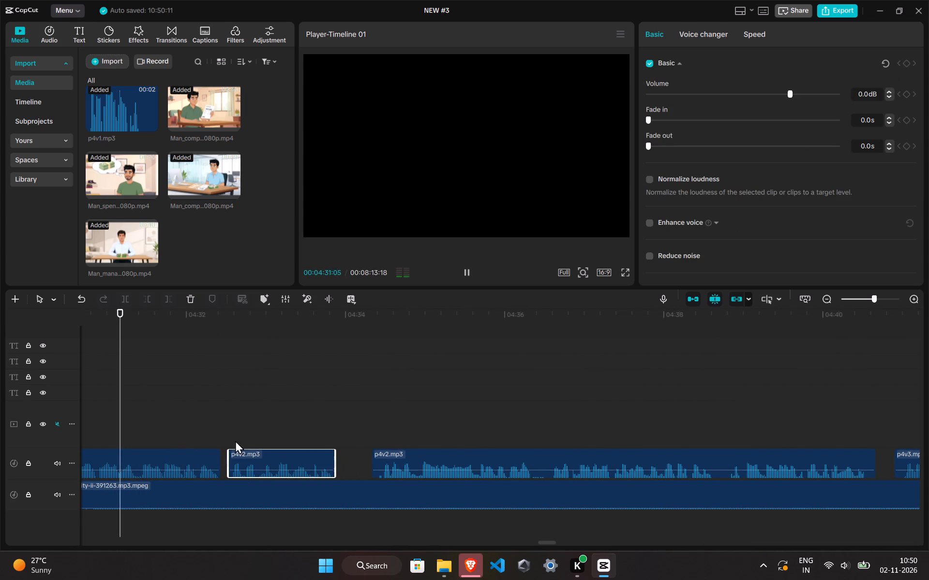
Move the third, long p4v2.mp3 clip earlier to start at about 00:04:34 and play through it.
{"action": "left_click_drag", "start_coordinate": [441, 455], "coordinate": [414, 456]}
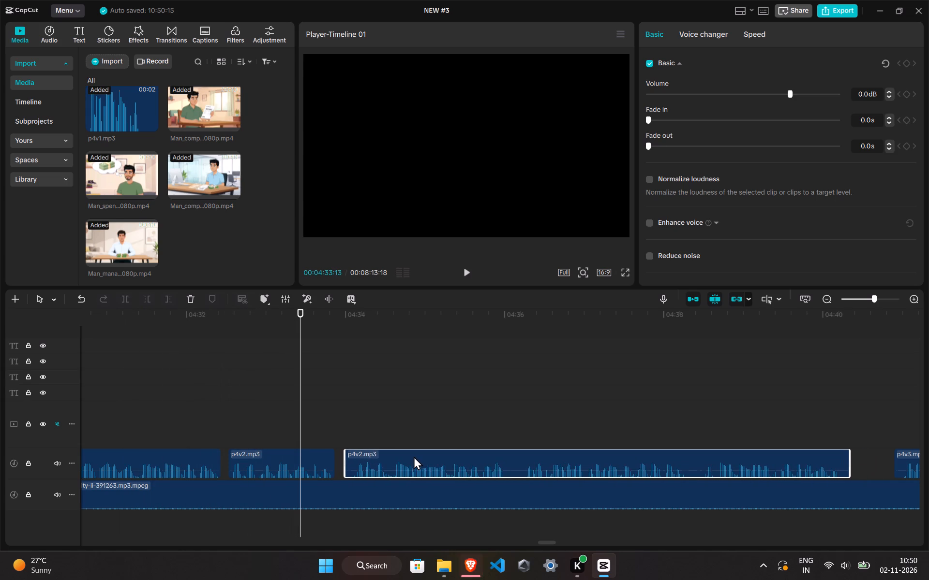
{"action": "key", "text": "space"}
{"action": "scroll", "coordinate": [625, 481], "scroll_direction": "down", "scroll_amount": 7, "text": "ctrl"}
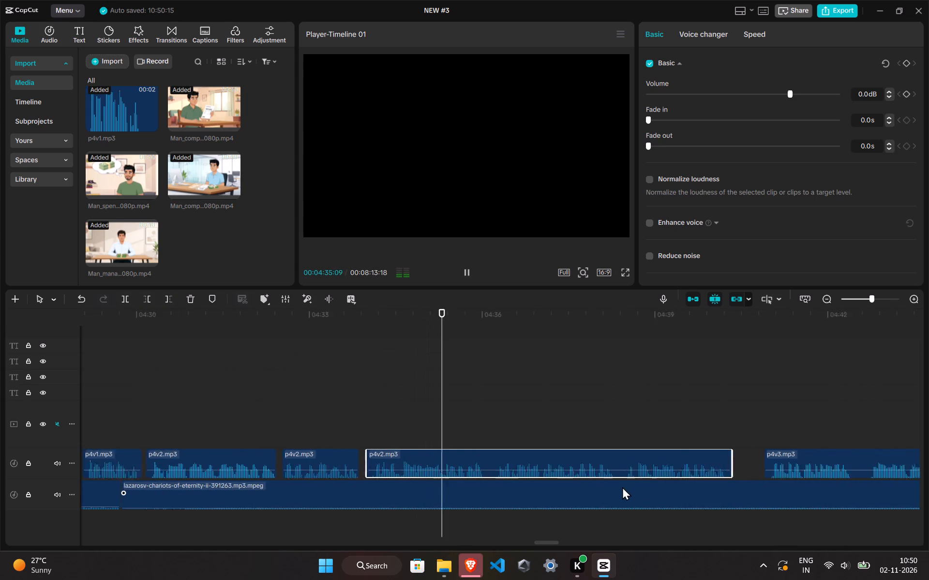
{"action": "scroll", "coordinate": [622, 487], "scroll_direction": "down", "scroll_amount": 2, "text": "ctrl"}
{"action": "left_click_drag", "start_coordinate": [546, 541], "coordinate": [556, 540]}
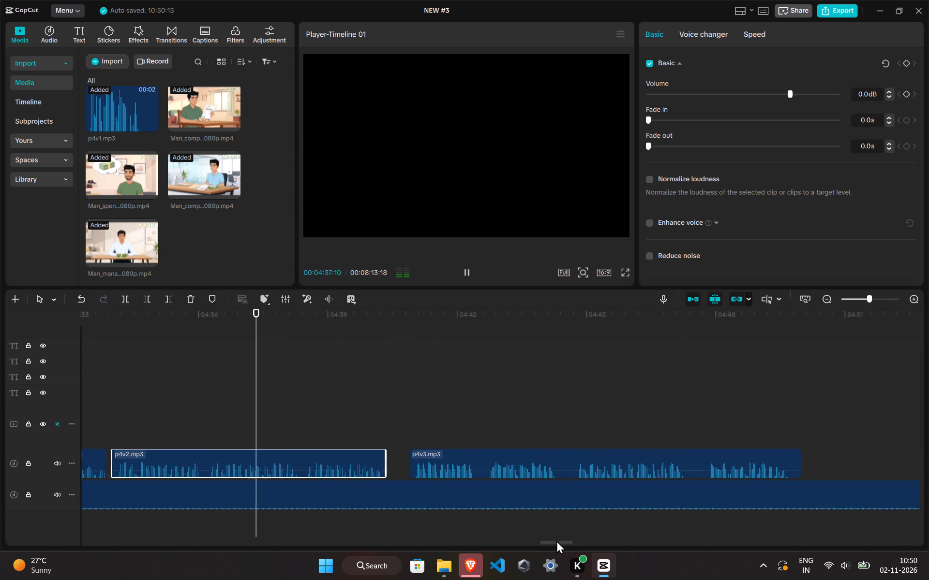
{"action": "left_click_drag", "start_coordinate": [556, 540], "coordinate": [557, 540]}
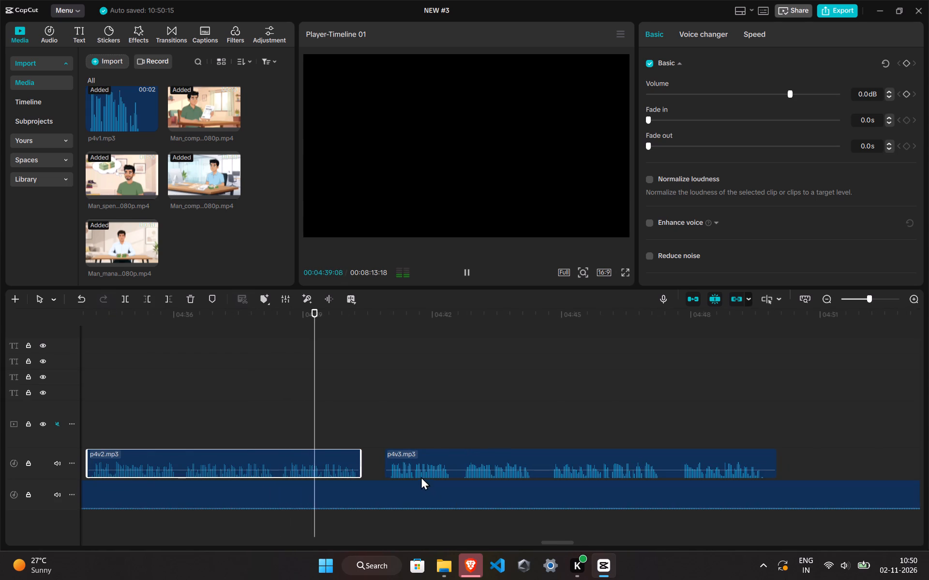
Move p4v3.mp3 earlier so it starts at the end of the long p4v2.mp3 clip and play the transition.
{"action": "left_click_drag", "start_coordinate": [427, 464], "coordinate": [405, 464]}
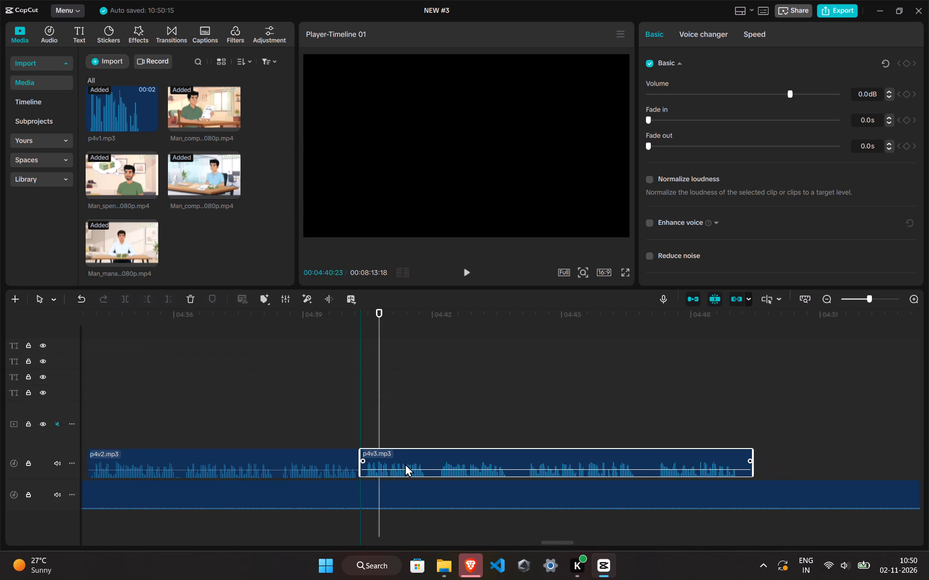
{"action": "left_click_drag", "start_coordinate": [405, 464], "coordinate": [404, 464]}
{"action": "left_click", "coordinate": [331, 414]}
{"action": "key", "text": "space"}
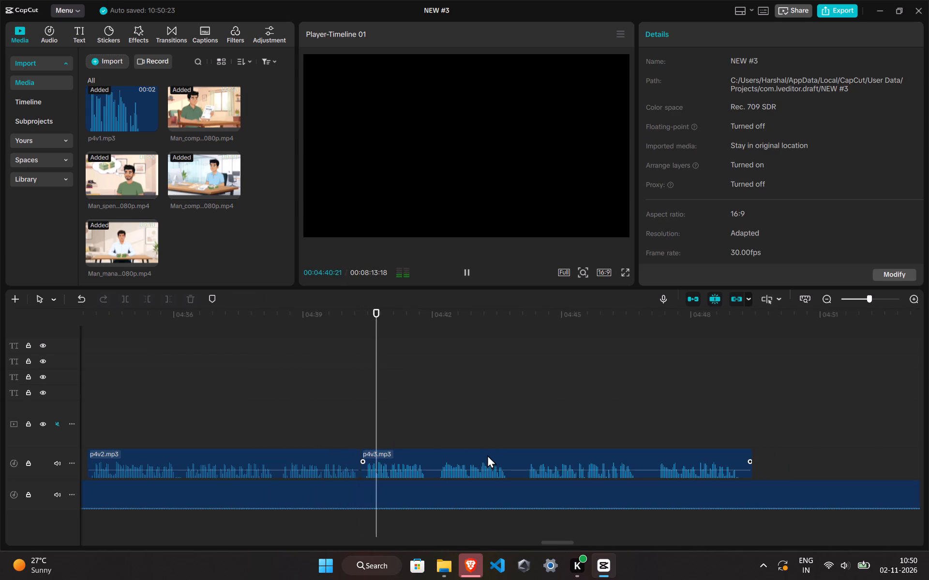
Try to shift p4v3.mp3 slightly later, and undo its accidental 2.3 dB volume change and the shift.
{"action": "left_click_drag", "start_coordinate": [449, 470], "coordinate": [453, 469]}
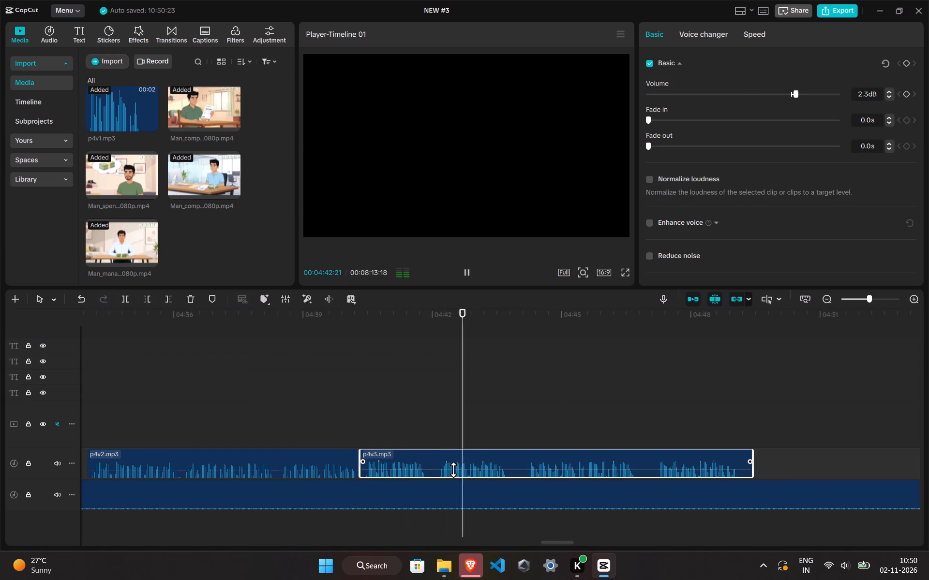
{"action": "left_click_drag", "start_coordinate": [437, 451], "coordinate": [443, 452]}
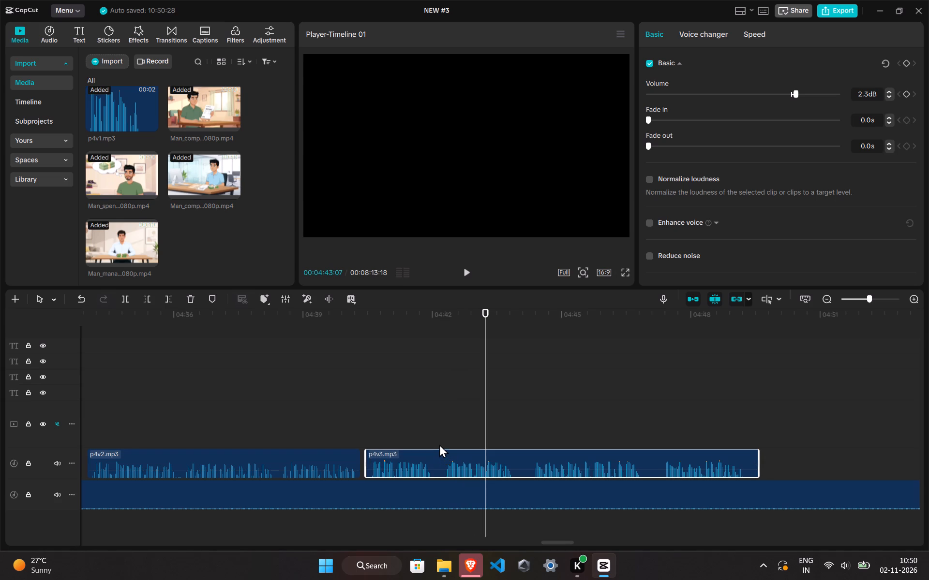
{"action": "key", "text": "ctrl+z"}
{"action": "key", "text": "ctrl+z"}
Move p4v3.mp3 slightly later to leave a short gap after the long p4v2.mp3 clip and play the transition.
{"action": "left_click_drag", "start_coordinate": [438, 464], "coordinate": [448, 464]}
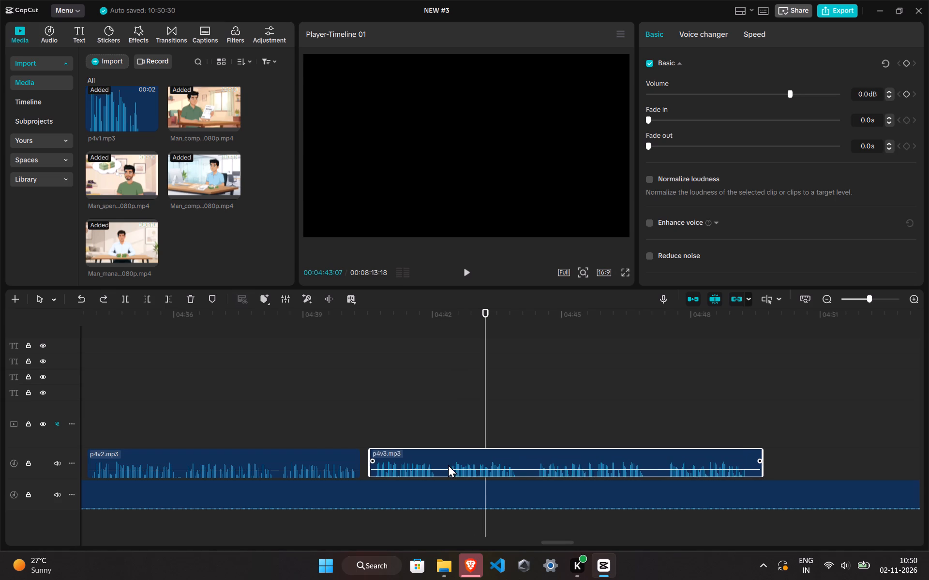
{"action": "left_click_drag", "start_coordinate": [448, 464], "coordinate": [448, 464]}
{"action": "left_click", "coordinate": [316, 419]}
{"action": "key", "text": "space"}
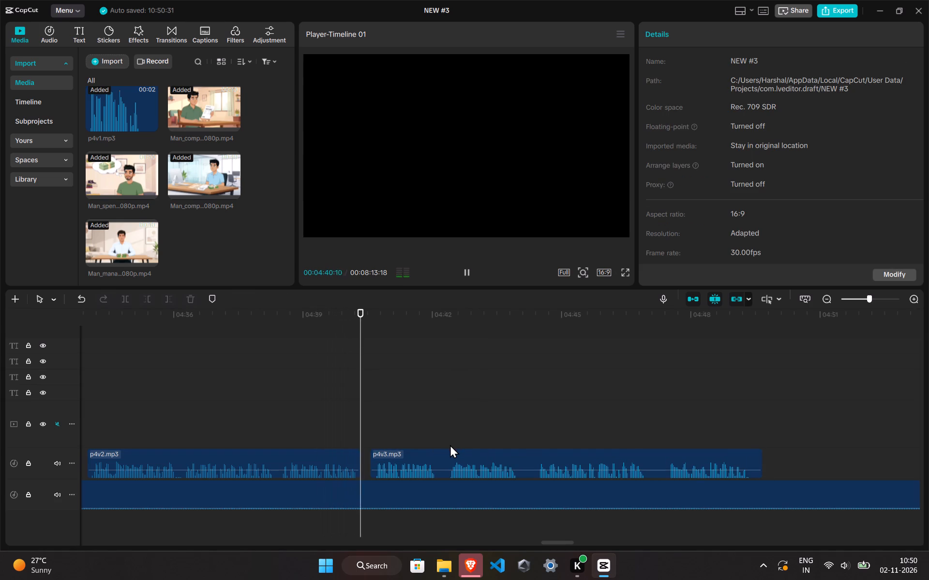
Cut the silent section between 00:04:42:02 and 00:04:42:10 out of p4v3.mp3, shift the remainder earlier leaving a tiny gap, and play it.
{"action": "scroll", "coordinate": [442, 448], "scroll_direction": "up", "scroll_amount": 18, "text": "ctrl"}
{"action": "left_click", "coordinate": [516, 427]}
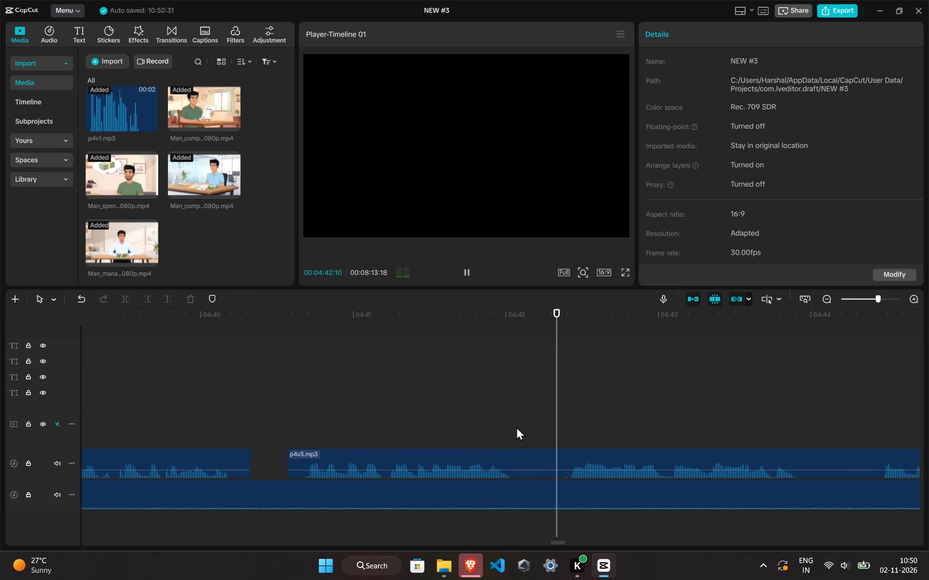
{"action": "left_click", "coordinate": [524, 466]}
{"action": "key", "text": "ctrl+b"}
{"action": "left_click", "coordinate": [553, 395]}
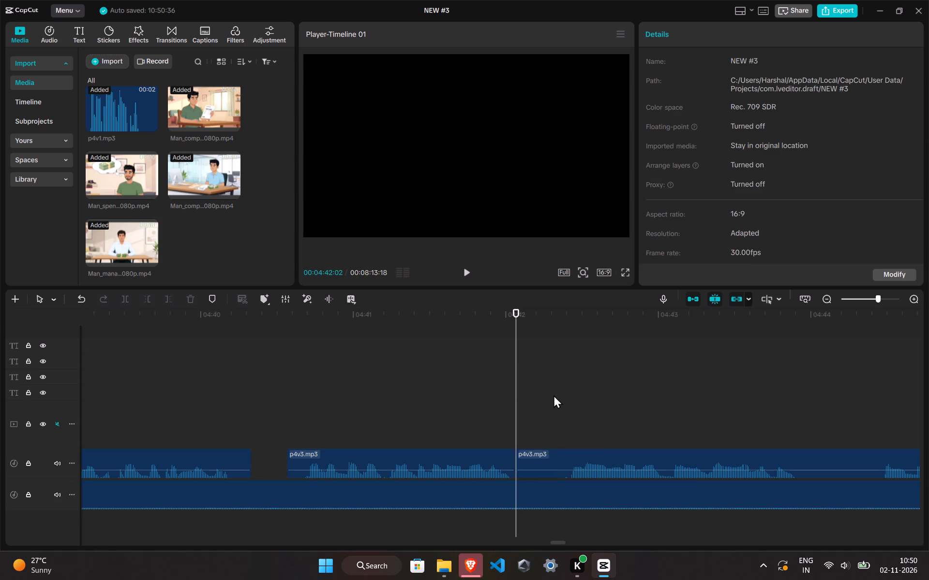
{"action": "left_click", "coordinate": [557, 395]}
{"action": "left_click", "coordinate": [537, 448]}
{"action": "left_click", "coordinate": [556, 426]}
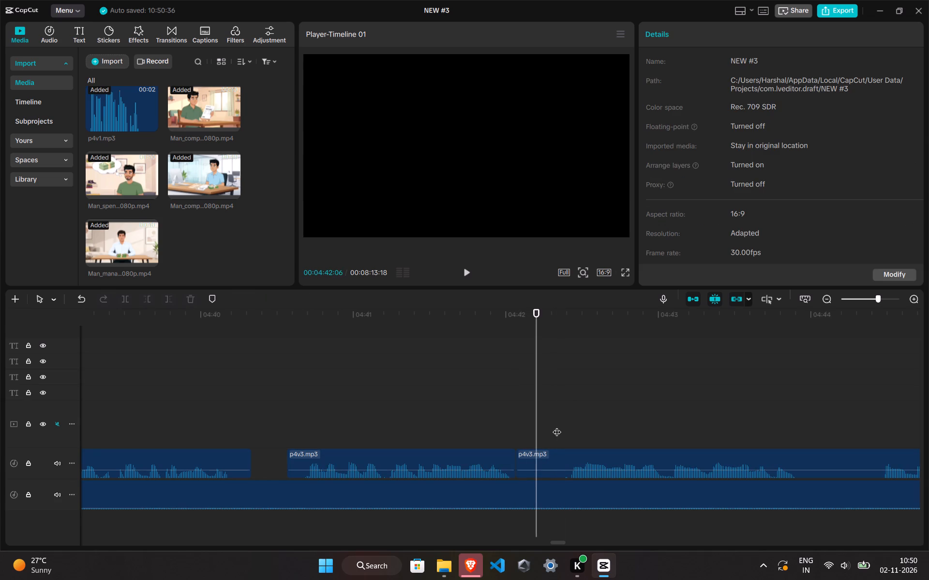
{"action": "left_click", "coordinate": [556, 463]}
{"action": "key", "text": "ctrl+b"}
{"action": "left_click", "coordinate": [540, 460]}
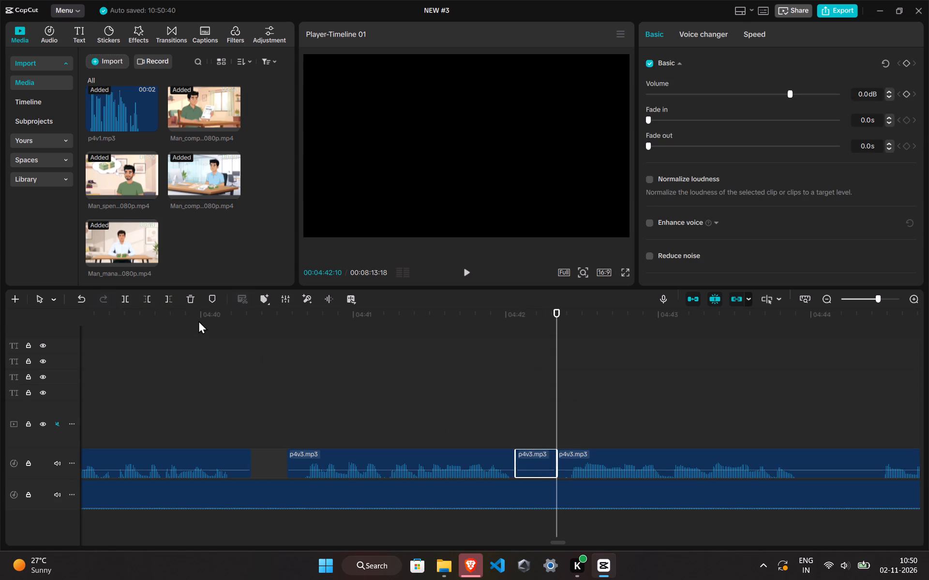
{"action": "left_click", "coordinate": [189, 302]}
{"action": "left_click_drag", "start_coordinate": [585, 450], "coordinate": [554, 452]}
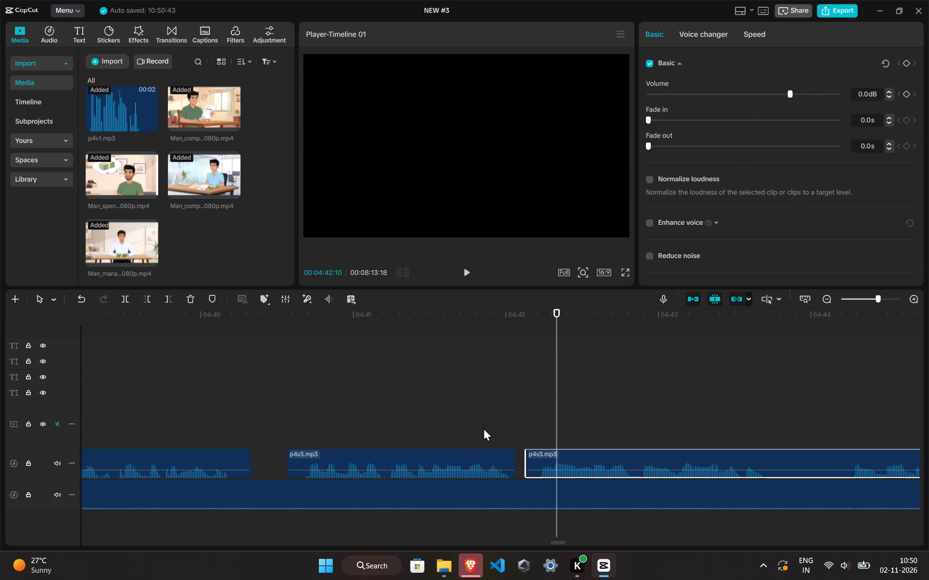
{"action": "left_click", "coordinate": [468, 424]}
{"action": "key", "text": "space"}
{"action": "left_click", "coordinate": [560, 539]}
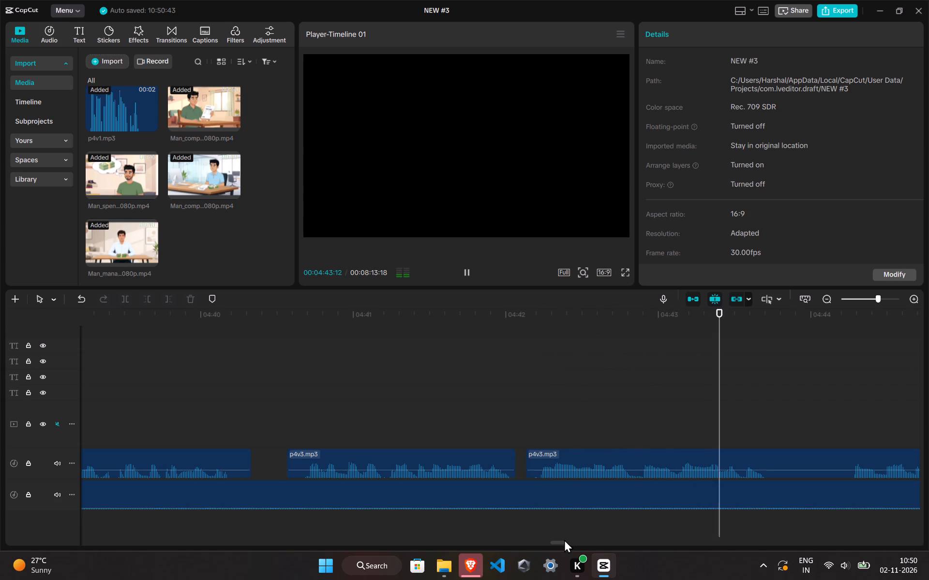
Remove the silence between 00:04:43:24 and 00:04:44:04 from p4v3.mp3, close the gap with the following piece, and play the join.
{"action": "left_click", "coordinate": [779, 406]}
{"action": "left_click", "coordinate": [778, 463]}
{"action": "key", "text": "ctrl+b"}
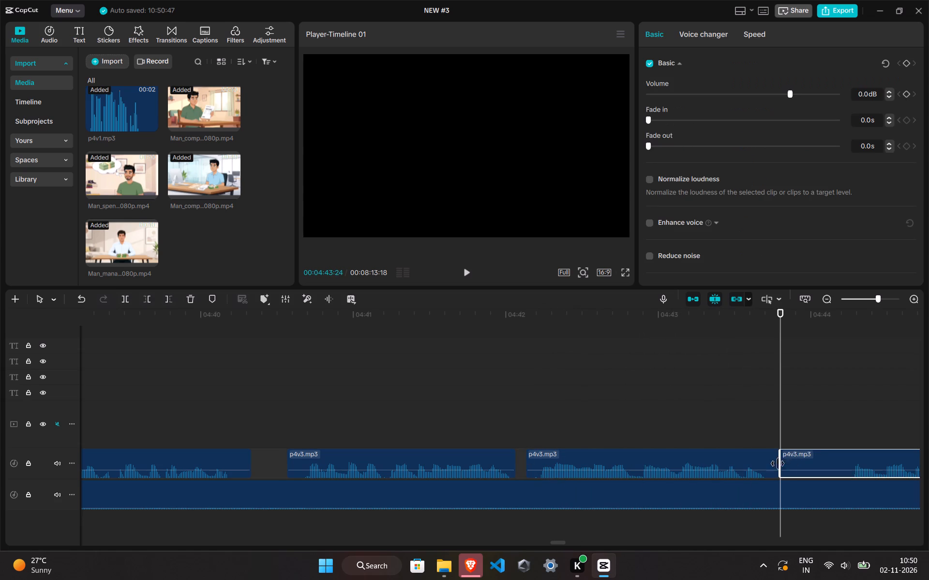
{"action": "left_click", "coordinate": [833, 397]}
{"action": "left_click", "coordinate": [817, 477]}
{"action": "key", "text": "ctrl+b"}
{"action": "left_click", "coordinate": [803, 474]}
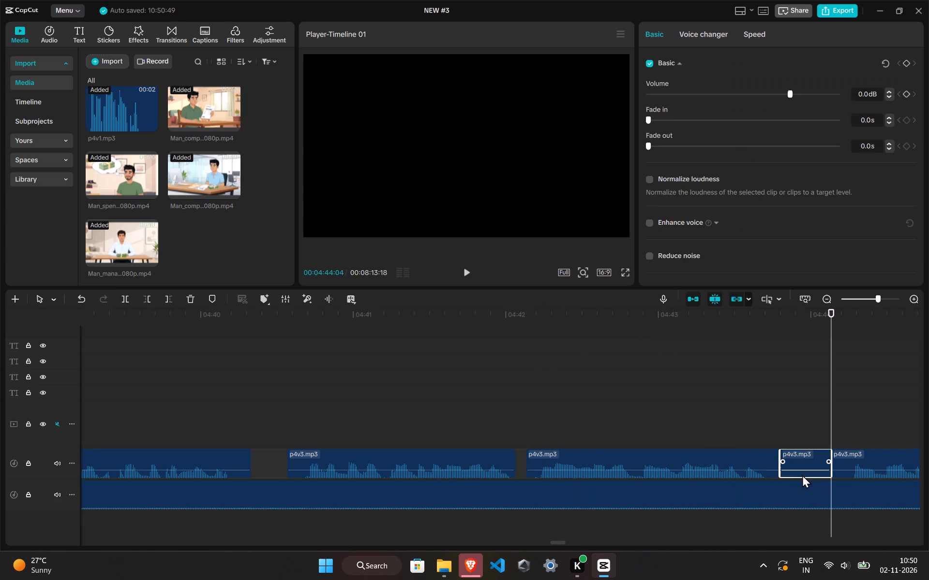
{"action": "left_click", "coordinate": [199, 299]}
{"action": "left_click", "coordinate": [197, 299]}
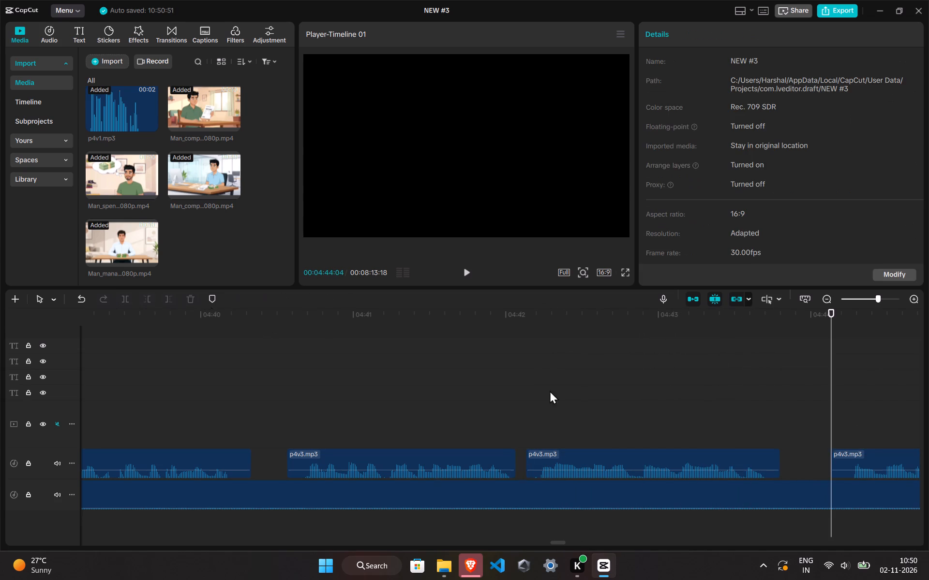
{"action": "left_click_drag", "start_coordinate": [869, 451], "coordinate": [815, 451]}
{"action": "left_click", "coordinate": [612, 418]}
{"action": "key", "text": "space"}
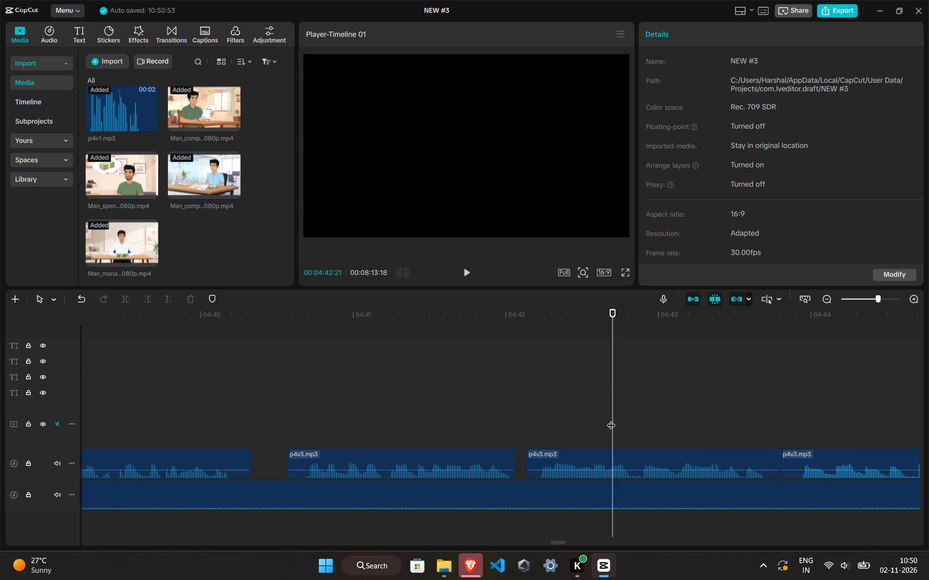
{"action": "left_click_drag", "start_coordinate": [561, 542], "coordinate": [569, 541]}
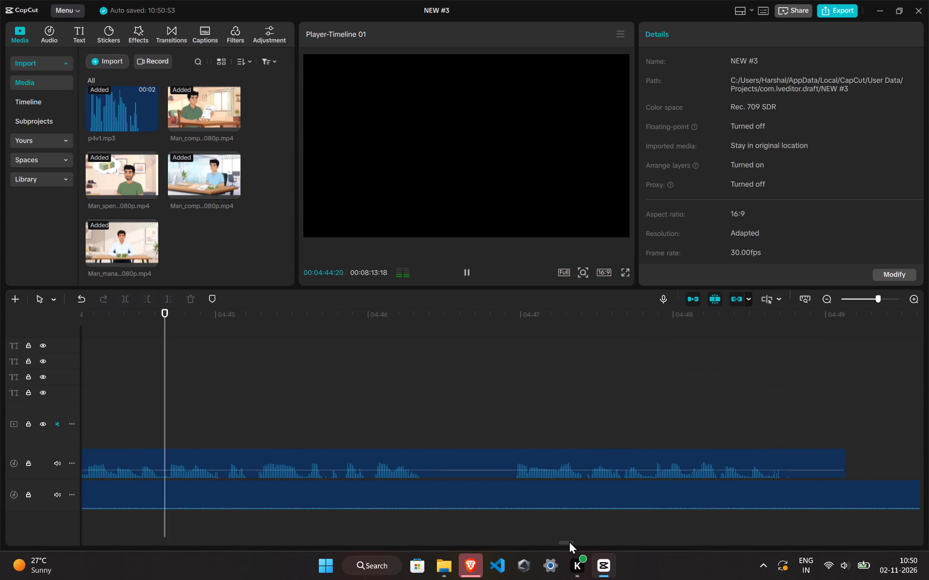
{"action": "left_click_drag", "start_coordinate": [569, 541], "coordinate": [568, 541]}
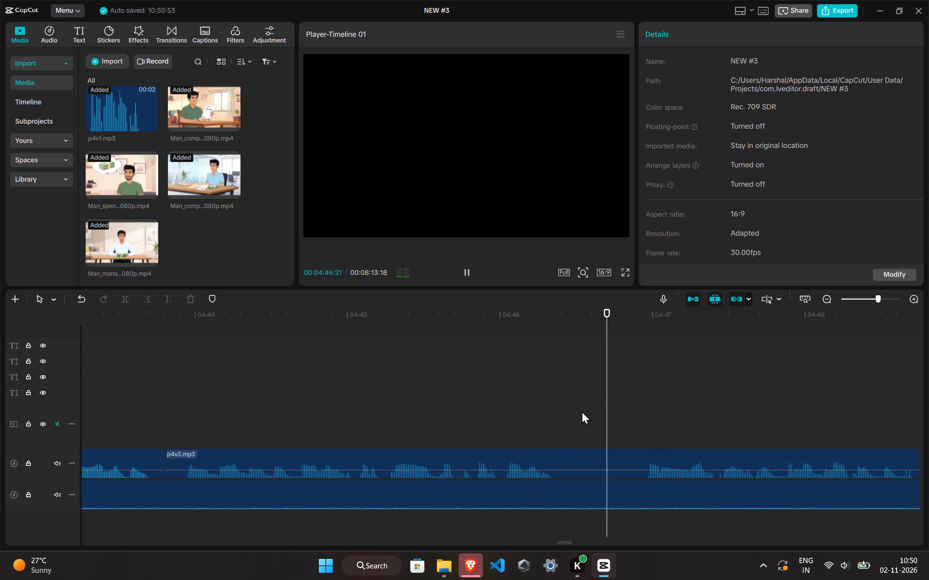
Remove the silence from about 00:04:46:16 to 00:04:46:25 in p4v3.mp3, close the gap with the following piece, and play on.
{"action": "left_click", "coordinate": [582, 405]}
{"action": "left_click", "coordinate": [599, 469]}
{"action": "key", "text": "ctrl+b"}
{"action": "left_click", "coordinate": [627, 392]}
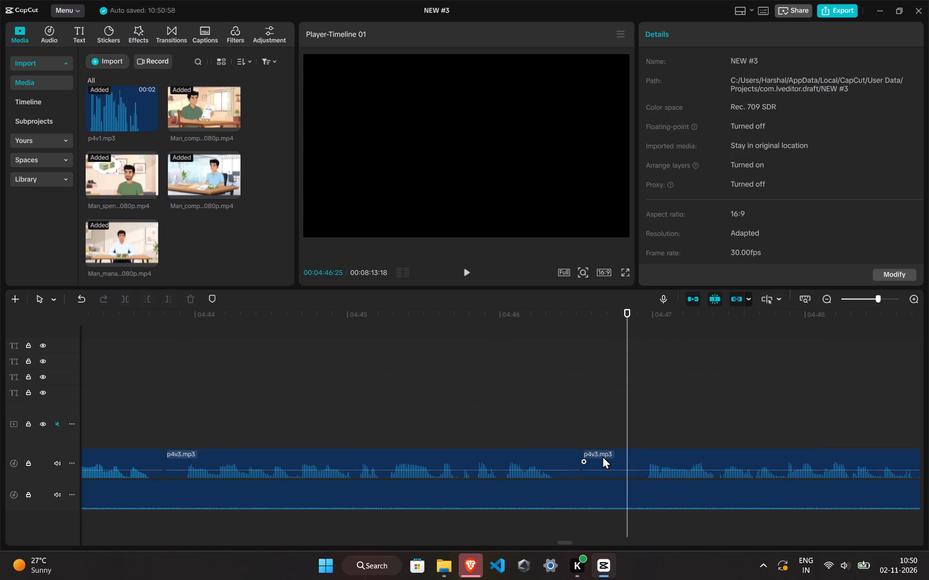
{"action": "left_click", "coordinate": [602, 456]}
{"action": "key", "text": "ctrl+b"}
{"action": "left_click", "coordinate": [601, 456]}
{"action": "left_click", "coordinate": [191, 304]}
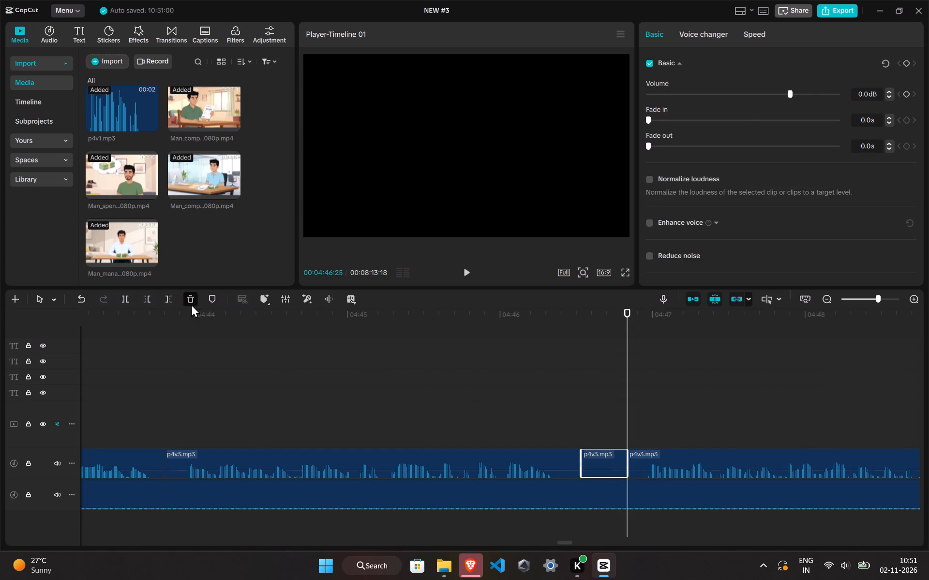
{"action": "left_click_drag", "start_coordinate": [685, 459], "coordinate": [640, 460]}
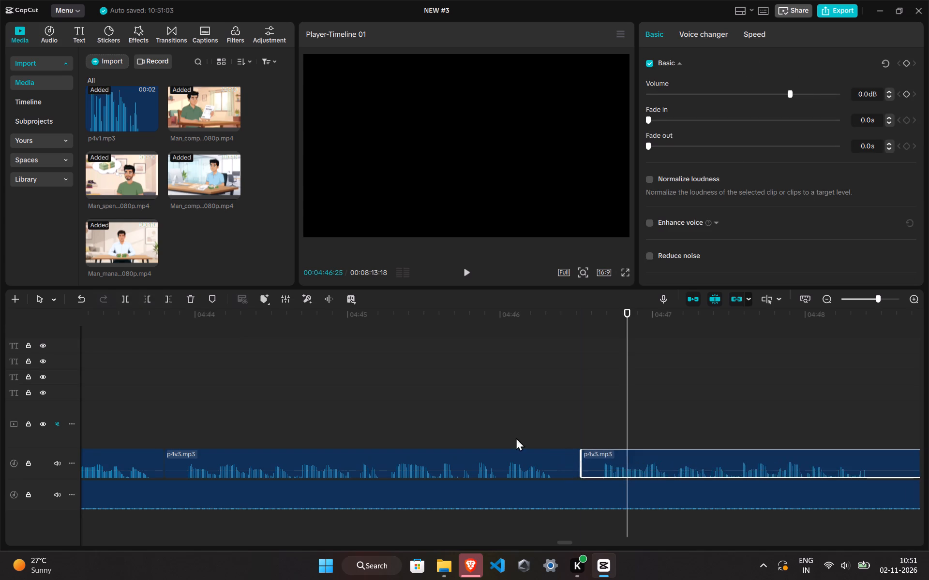
{"action": "left_click", "coordinate": [462, 418]}
{"action": "key", "text": "space"}
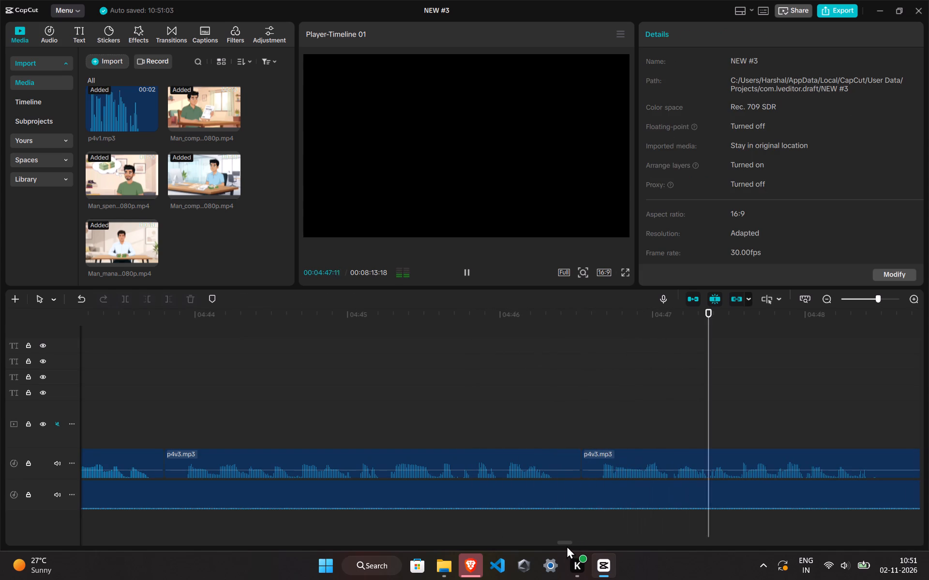
{"action": "left_click", "coordinate": [567, 544]}
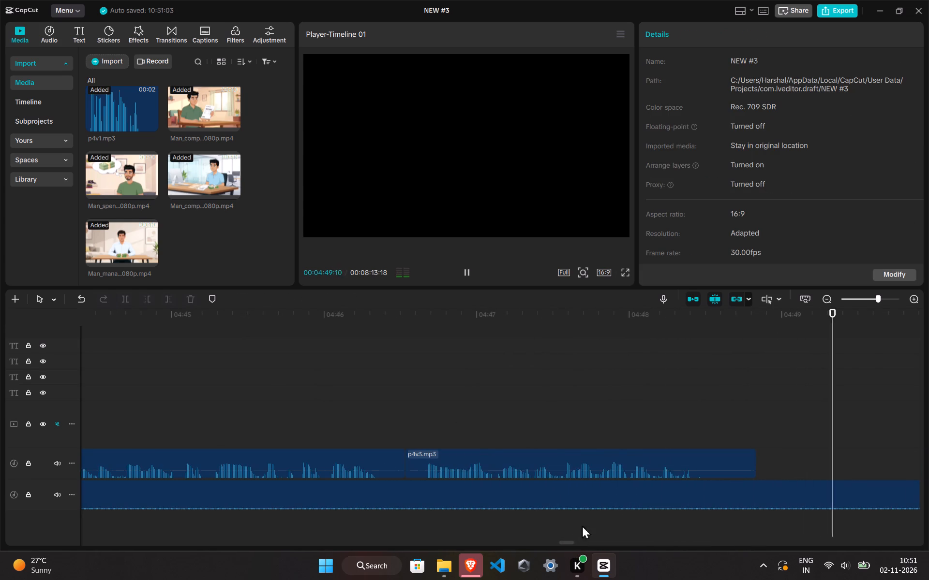
Trim the silent tail off the last p4v3.mp3 piece at 00:04:48:18 and play its ending.
{"action": "left_click", "coordinate": [708, 392]}
{"action": "left_click", "coordinate": [542, 446], "text": "ctrl"}
{"action": "scroll", "coordinate": [542, 446], "scroll_direction": "down", "scroll_amount": 12, "text": "ctrl"}
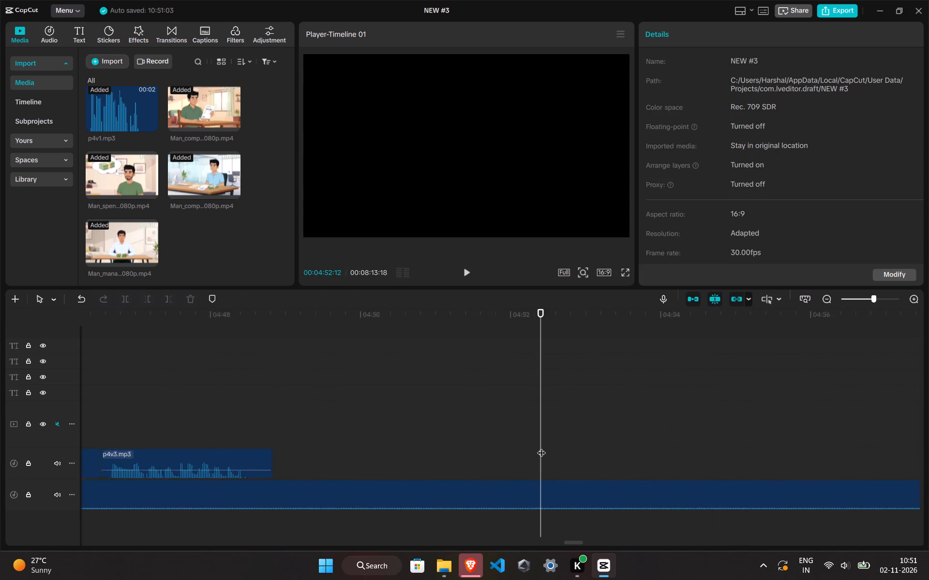
{"action": "scroll", "coordinate": [541, 447], "scroll_direction": "down", "scroll_amount": 2, "text": "ctrl"}
{"action": "left_click", "coordinate": [315, 392]}
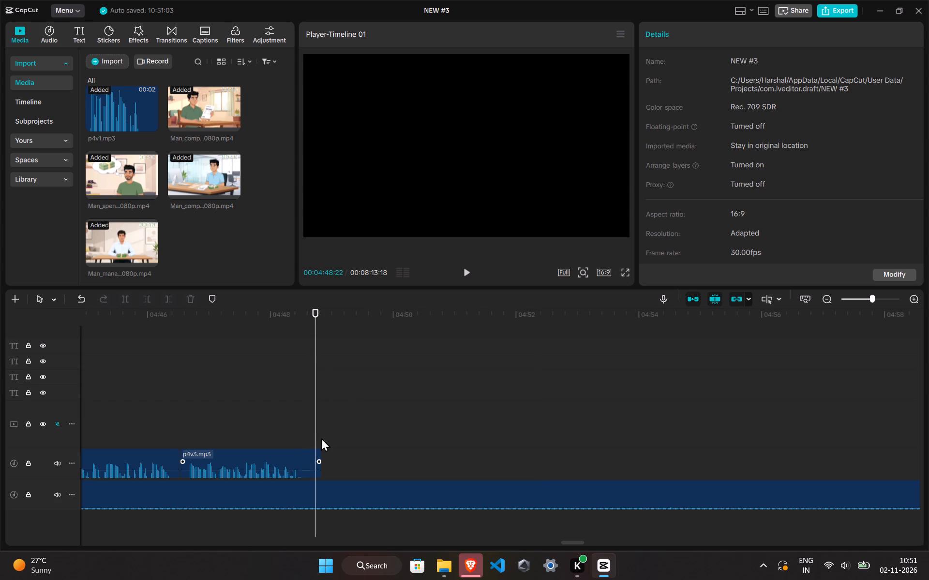
{"action": "left_click", "coordinate": [313, 434]}
{"action": "left_click", "coordinate": [312, 434]}
{"action": "left_click", "coordinate": [311, 449]}
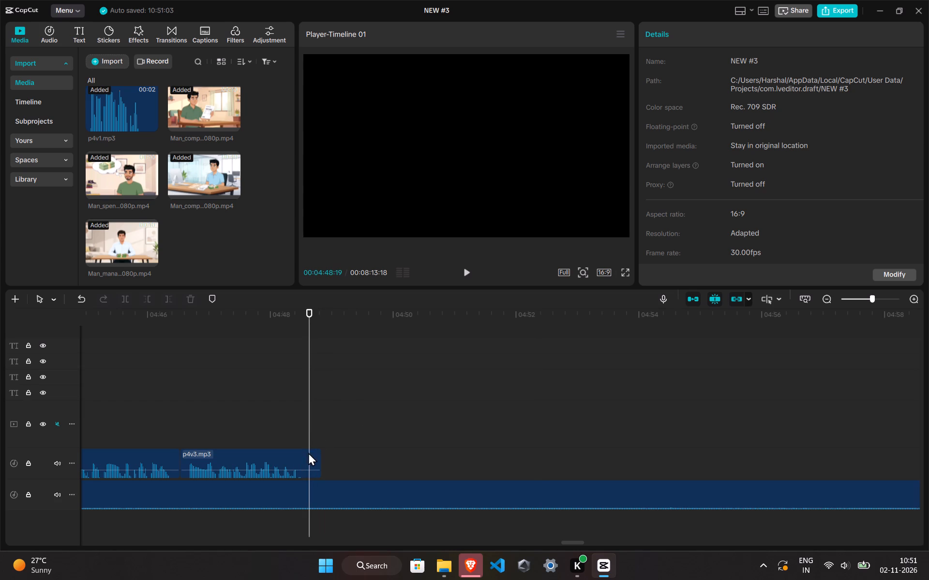
{"action": "left_click", "coordinate": [307, 437], "text": "ctrl"}
{"action": "left_click", "coordinate": [312, 466], "text": "ctrl"}
{"action": "key", "text": "ctrl+b"}
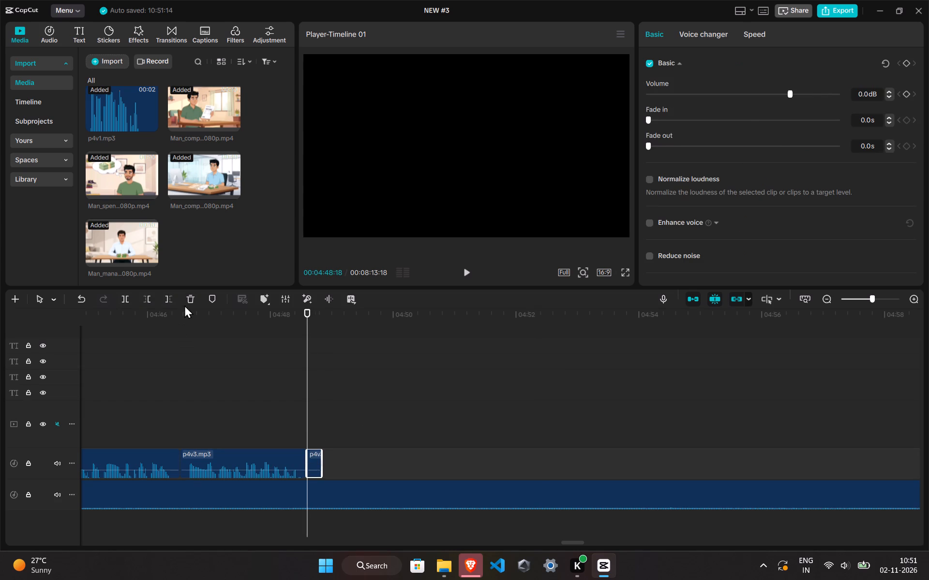
{"action": "left_click", "coordinate": [187, 303]}
{"action": "left_click", "coordinate": [227, 384]}
{"action": "key", "text": "space"}
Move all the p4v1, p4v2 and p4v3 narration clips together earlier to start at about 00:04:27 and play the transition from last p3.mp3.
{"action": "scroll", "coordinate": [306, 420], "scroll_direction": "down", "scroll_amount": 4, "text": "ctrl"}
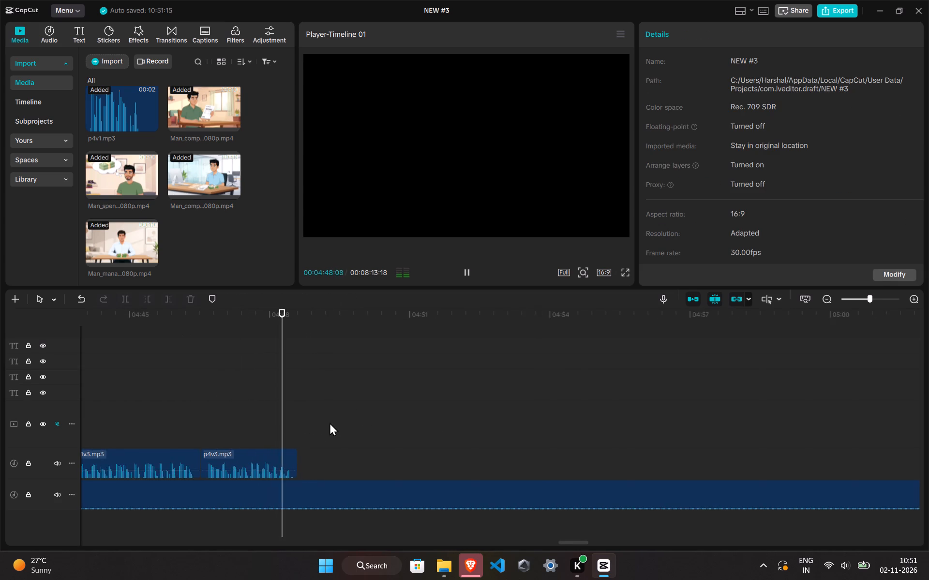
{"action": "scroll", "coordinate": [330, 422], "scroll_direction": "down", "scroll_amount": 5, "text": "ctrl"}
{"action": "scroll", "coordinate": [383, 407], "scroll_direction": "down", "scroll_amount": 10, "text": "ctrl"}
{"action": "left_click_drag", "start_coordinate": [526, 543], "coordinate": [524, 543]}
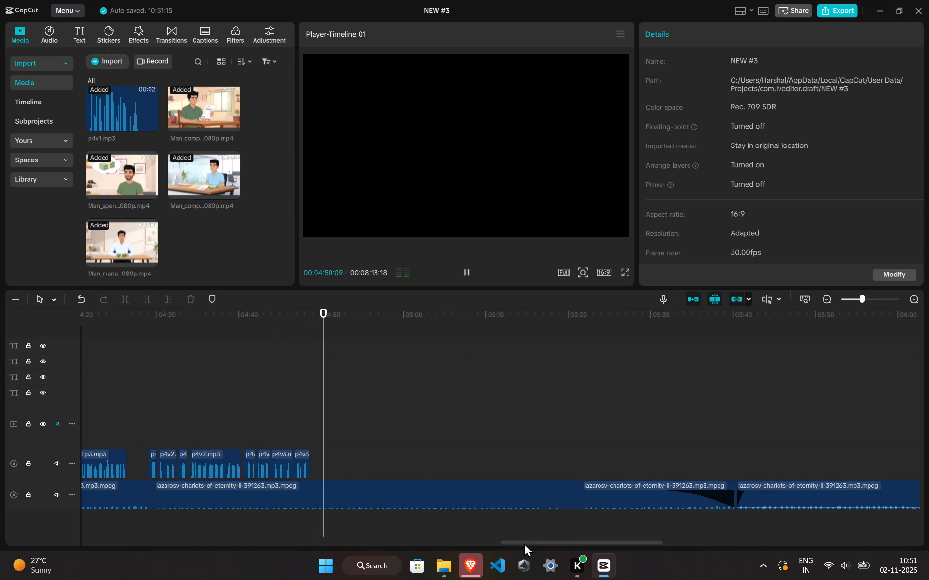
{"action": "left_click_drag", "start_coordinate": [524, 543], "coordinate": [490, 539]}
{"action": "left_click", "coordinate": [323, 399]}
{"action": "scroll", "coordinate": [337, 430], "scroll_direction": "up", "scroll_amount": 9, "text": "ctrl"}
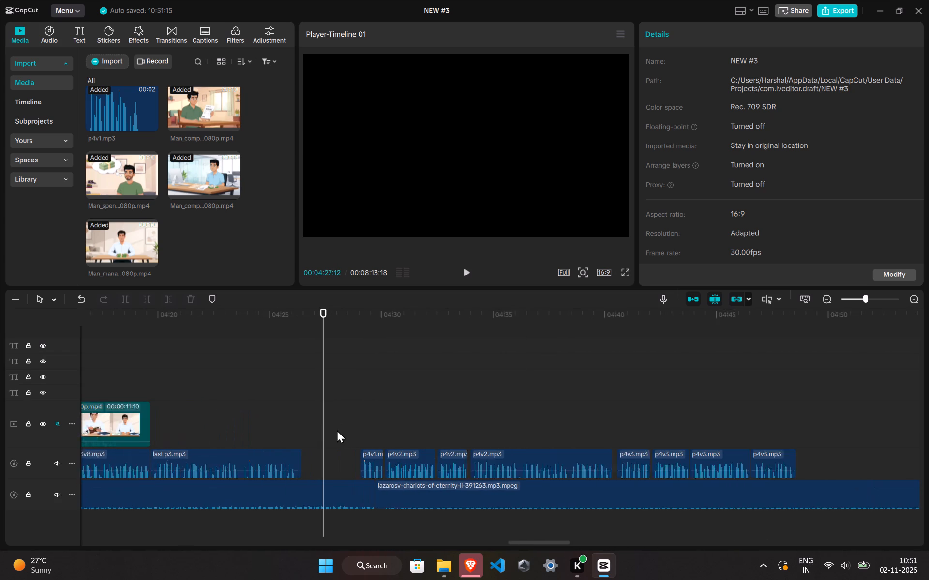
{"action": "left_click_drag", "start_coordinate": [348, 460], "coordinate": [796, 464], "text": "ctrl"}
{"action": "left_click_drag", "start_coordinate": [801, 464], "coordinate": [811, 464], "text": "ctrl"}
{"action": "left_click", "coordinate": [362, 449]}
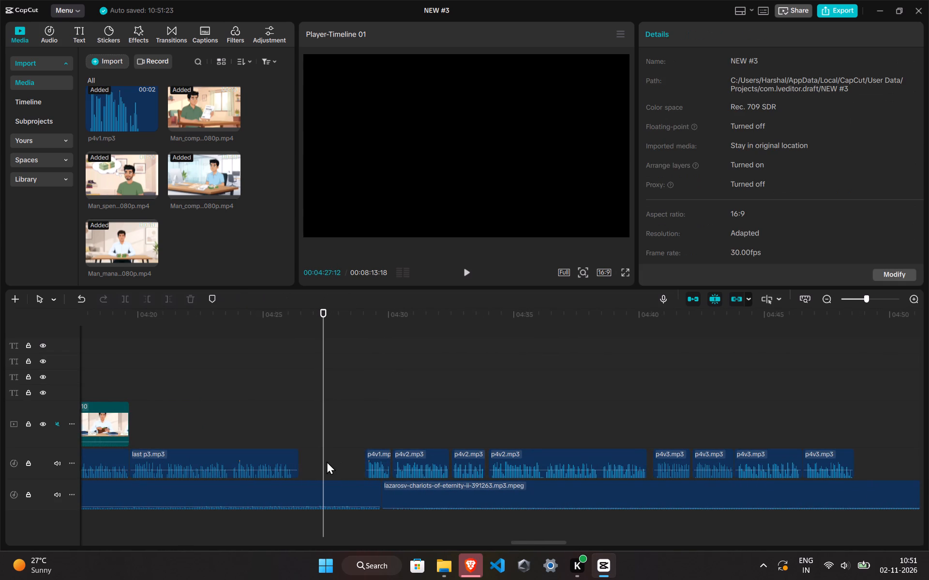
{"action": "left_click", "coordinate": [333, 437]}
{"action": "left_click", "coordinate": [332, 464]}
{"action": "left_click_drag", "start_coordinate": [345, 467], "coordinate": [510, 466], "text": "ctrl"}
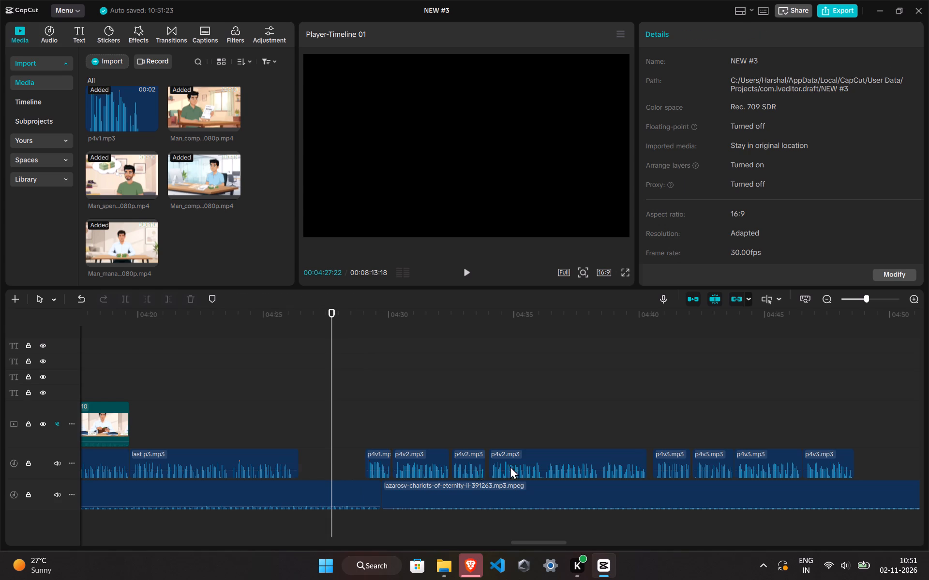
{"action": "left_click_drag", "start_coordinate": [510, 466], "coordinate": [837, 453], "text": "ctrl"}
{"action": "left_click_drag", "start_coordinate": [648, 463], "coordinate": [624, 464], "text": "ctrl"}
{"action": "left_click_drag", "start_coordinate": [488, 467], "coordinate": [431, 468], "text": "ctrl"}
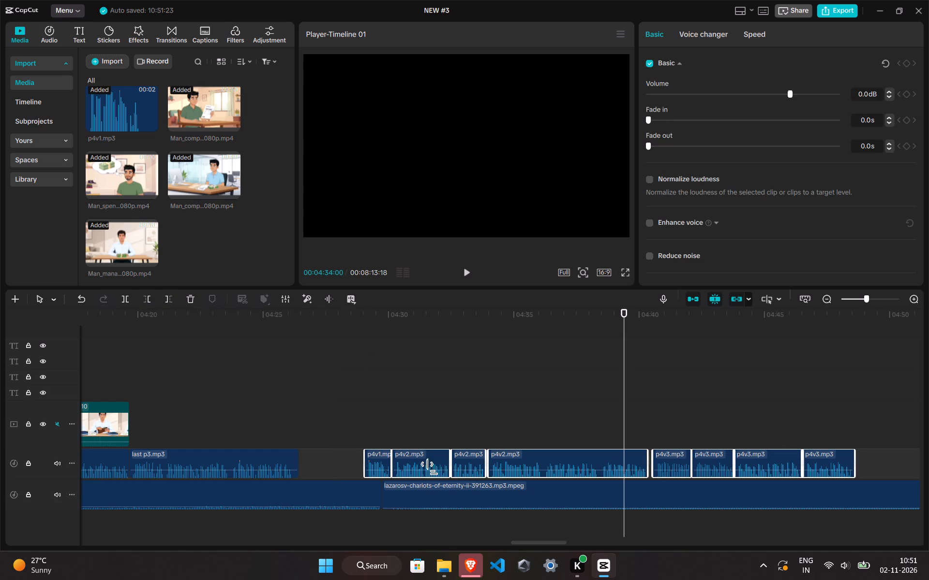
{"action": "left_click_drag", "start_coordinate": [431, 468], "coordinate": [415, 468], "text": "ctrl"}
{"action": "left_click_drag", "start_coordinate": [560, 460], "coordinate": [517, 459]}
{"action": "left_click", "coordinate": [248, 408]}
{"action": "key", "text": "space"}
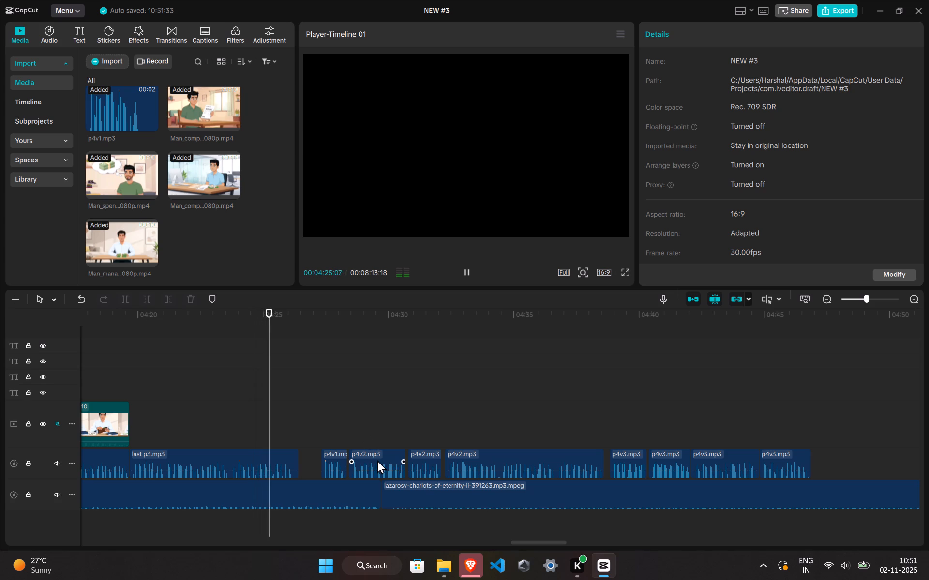
Move all the Part 4 narration clips together to start at about 00:04:29 and play the transition from last p3.mp3.
{"action": "left_click_drag", "start_coordinate": [314, 460], "coordinate": [537, 462], "text": "ctrl"}
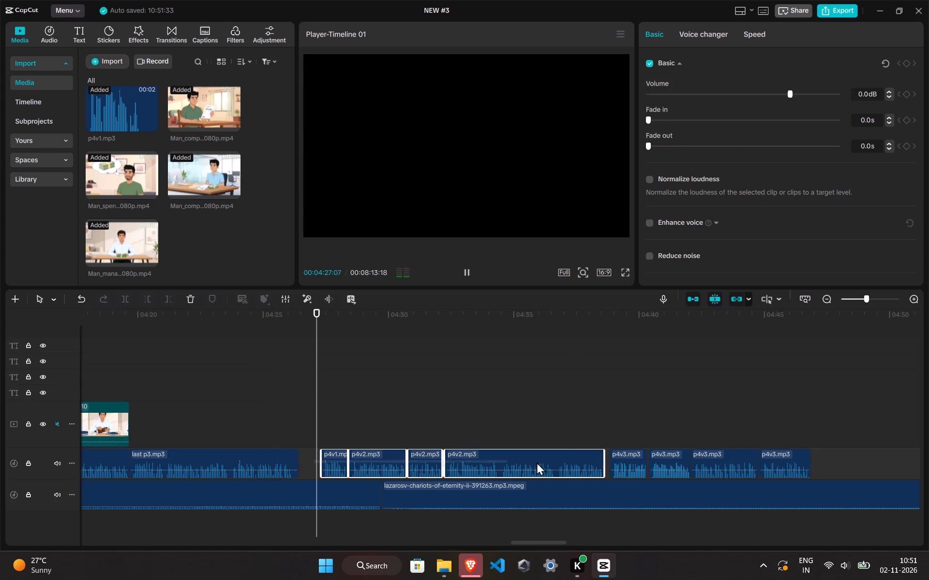
{"action": "left_click_drag", "start_coordinate": [537, 462], "coordinate": [801, 463], "text": "ctrl"}
{"action": "left_click_drag", "start_coordinate": [515, 462], "coordinate": [512, 463], "text": "ctrl"}
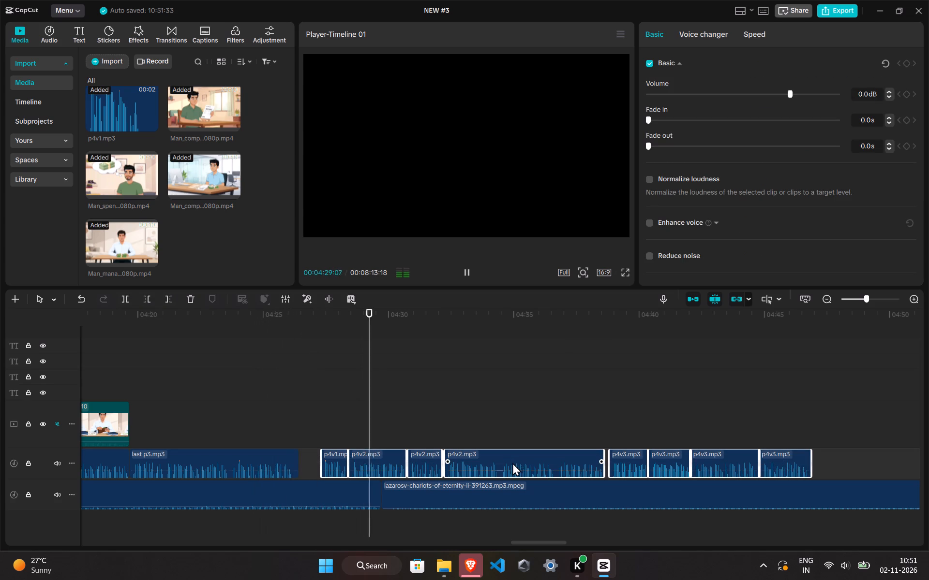
{"action": "left_click_drag", "start_coordinate": [512, 463], "coordinate": [539, 462], "text": "ctrl"}
{"action": "left_click_drag", "start_coordinate": [490, 459], "coordinate": [481, 459], "text": "ctrl"}
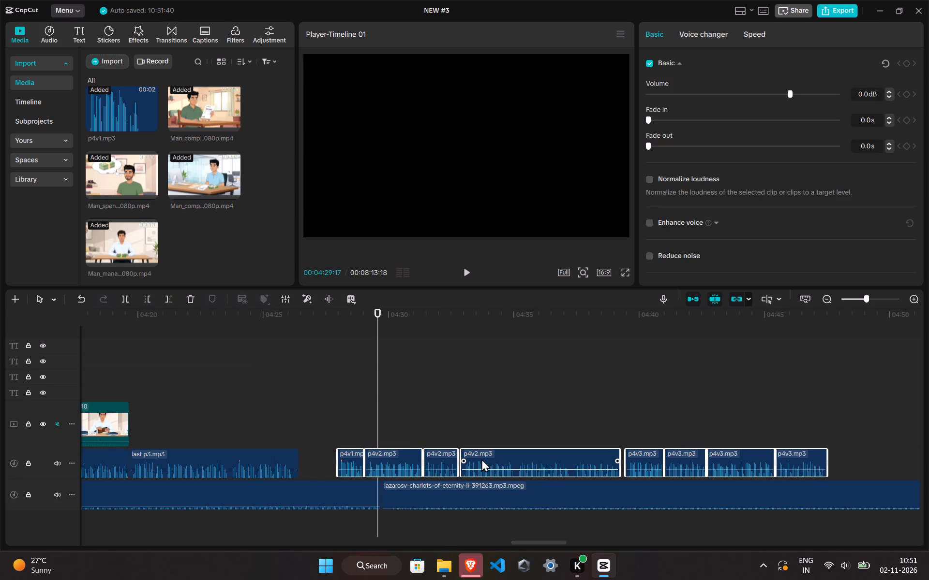
{"action": "left_click_drag", "start_coordinate": [481, 459], "coordinate": [507, 457], "text": "ctrl"}
{"action": "left_click", "coordinate": [246, 409], "text": "ctrl"}
{"action": "key", "text": "space"}
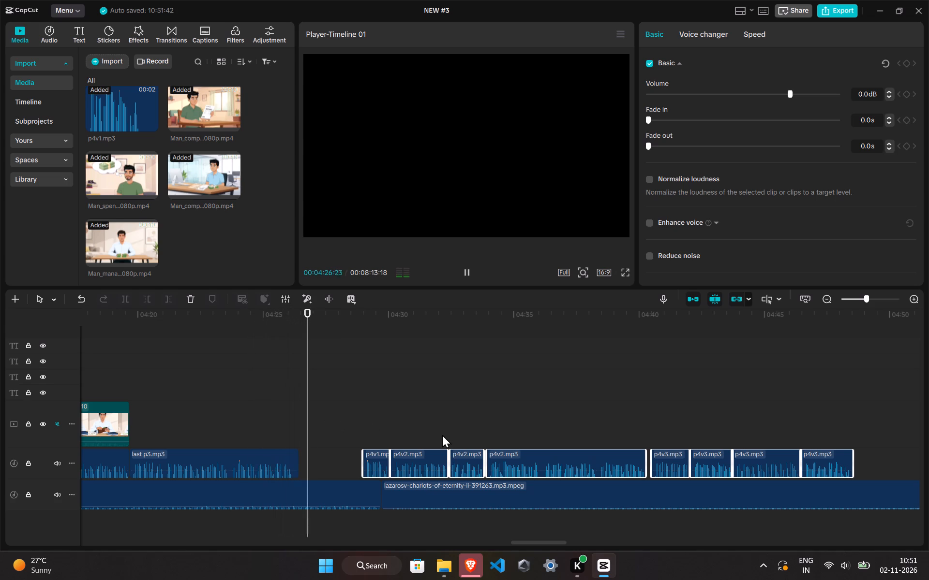
Copy the title card at 00:03:26:18: the lucid-origin frame background with its PART-2 and SALARY ILLUSION texts.
{"action": "scroll", "coordinate": [331, 423], "scroll_direction": "down", "scroll_amount": 10, "text": "ctrl"}
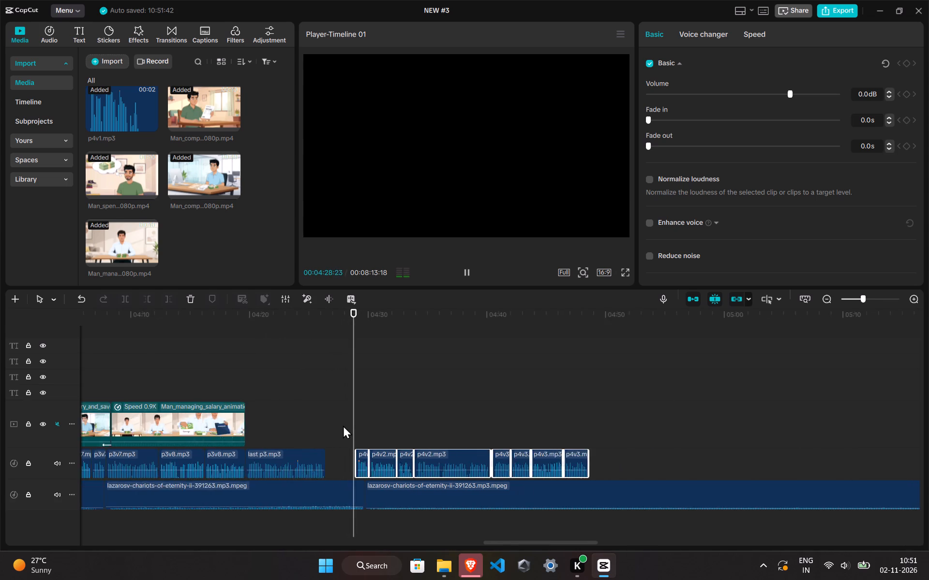
{"action": "scroll", "coordinate": [343, 425], "scroll_direction": "down", "scroll_amount": 2, "text": "ctrl"}
{"action": "left_click", "coordinate": [295, 376]}
{"action": "left_click_drag", "start_coordinate": [295, 376], "coordinate": [266, 367]}
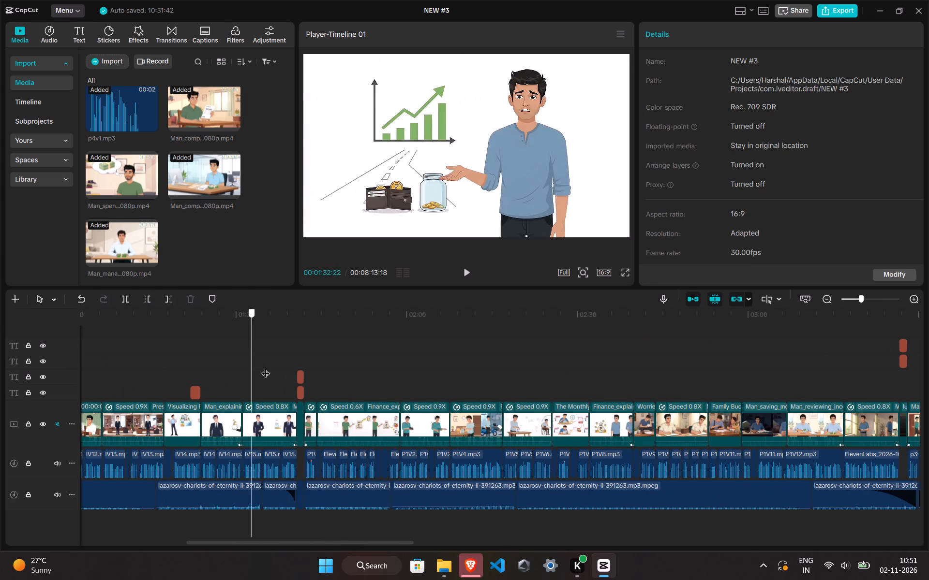
{"action": "left_click_drag", "start_coordinate": [266, 367], "coordinate": [549, 371]}
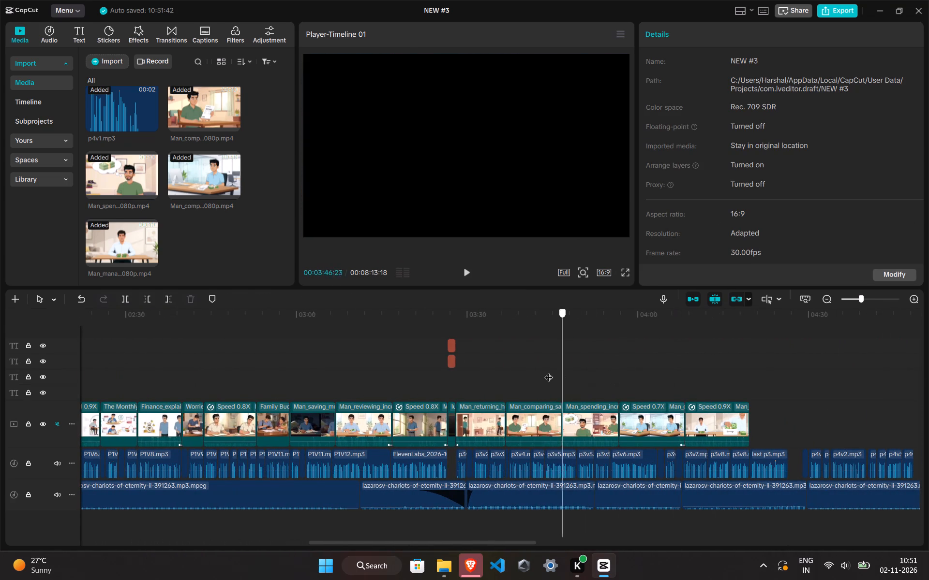
{"action": "left_click_drag", "start_coordinate": [549, 371], "coordinate": [445, 373]}
{"action": "scroll", "coordinate": [463, 389], "scroll_direction": "up", "scroll_amount": 12, "text": "ctrl"}
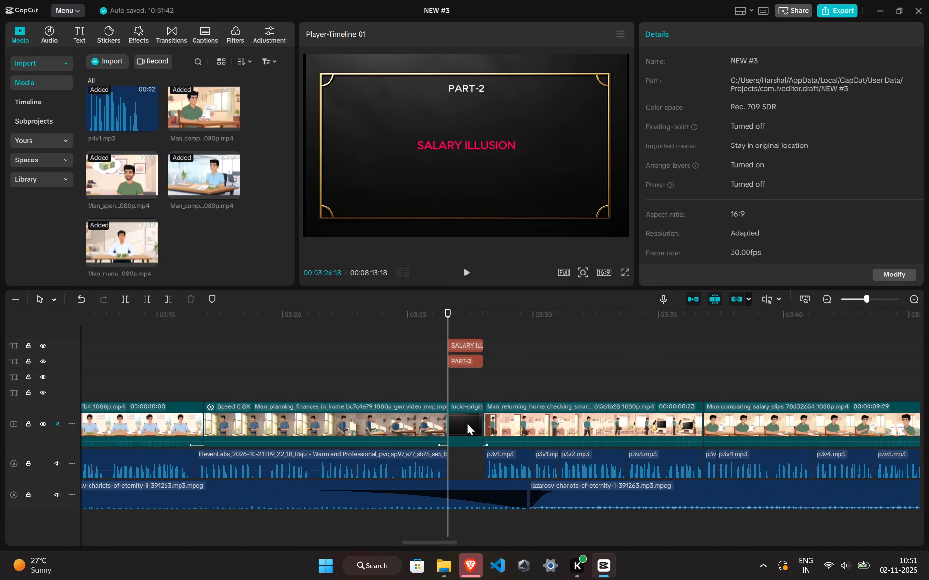
{"action": "left_click", "coordinate": [467, 433], "text": "ctrl"}
{"action": "left_click", "coordinate": [468, 359], "text": "ctrl"}
{"action": "left_click", "coordinate": [468, 353], "text": "ctrl"}
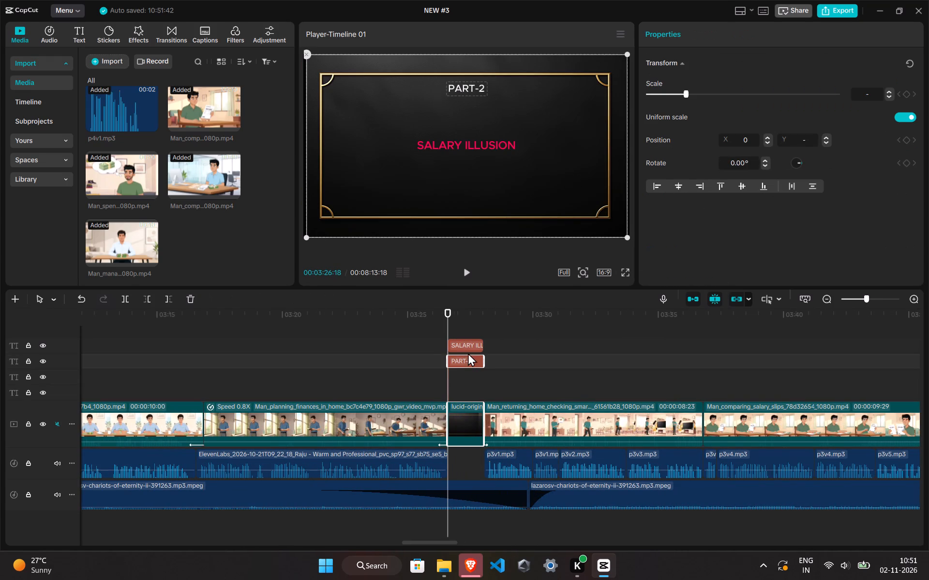
{"action": "left_click", "coordinate": [467, 343], "text": "ctrl"}
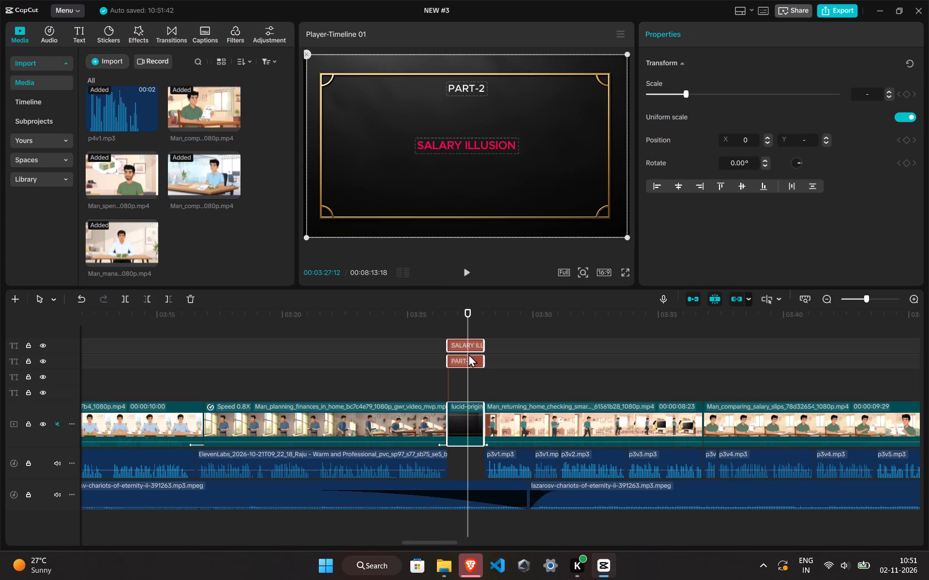
{"action": "key", "text": "ctrl+c"}
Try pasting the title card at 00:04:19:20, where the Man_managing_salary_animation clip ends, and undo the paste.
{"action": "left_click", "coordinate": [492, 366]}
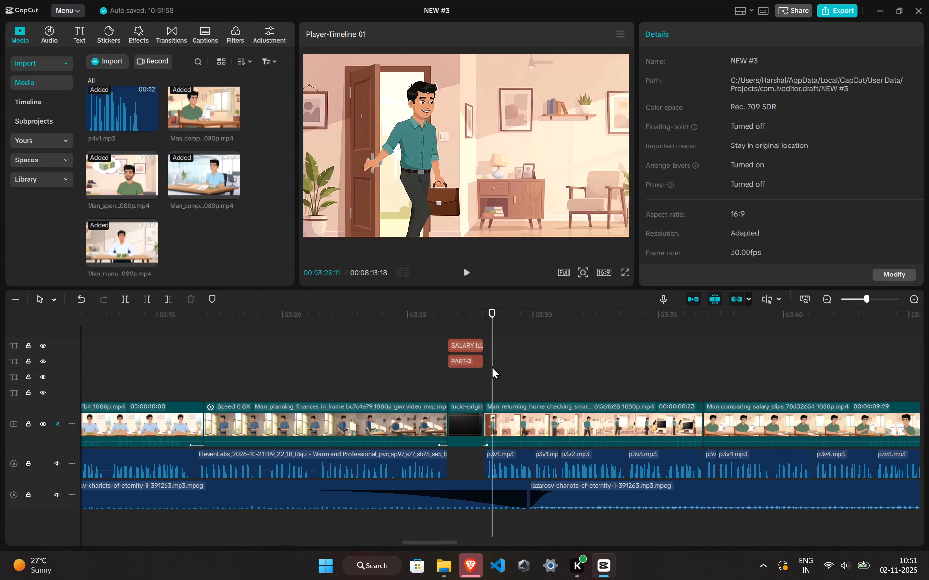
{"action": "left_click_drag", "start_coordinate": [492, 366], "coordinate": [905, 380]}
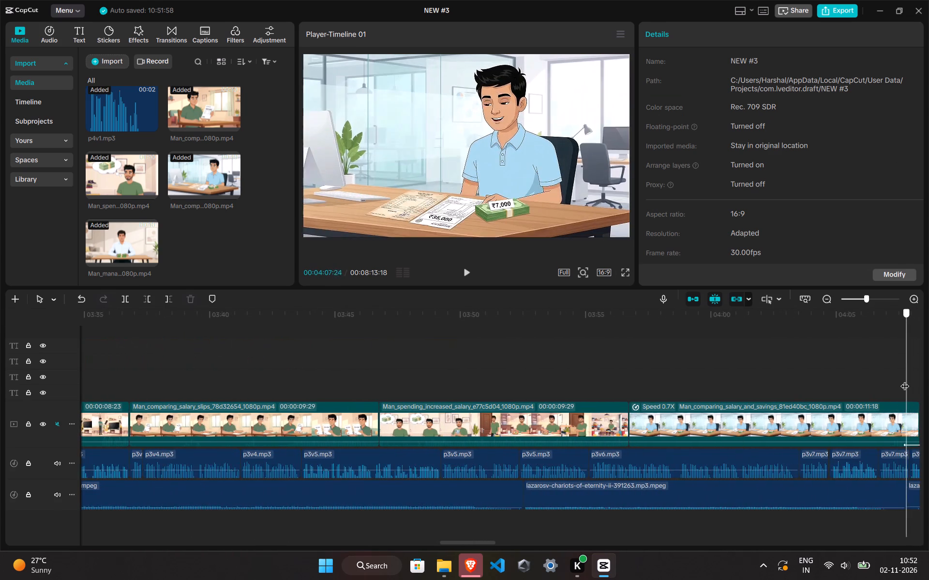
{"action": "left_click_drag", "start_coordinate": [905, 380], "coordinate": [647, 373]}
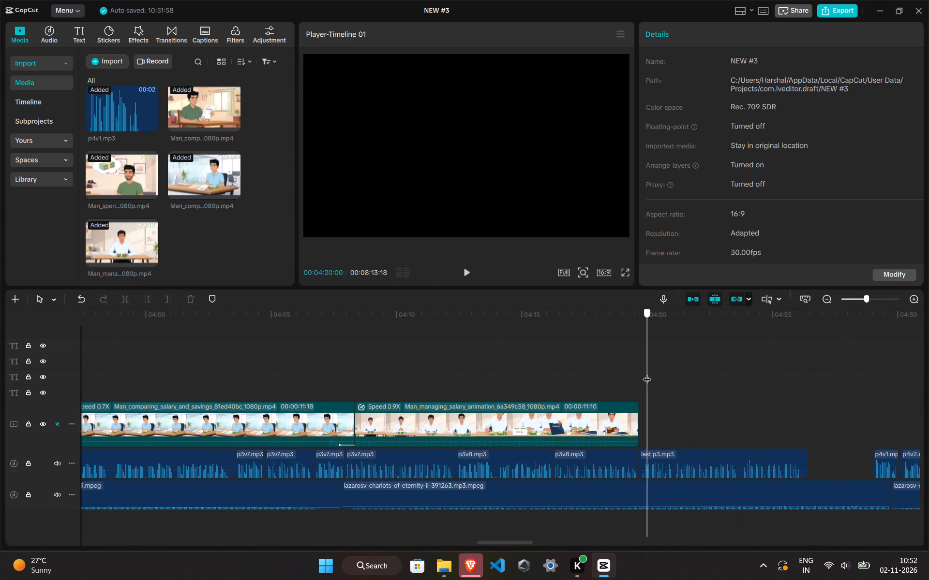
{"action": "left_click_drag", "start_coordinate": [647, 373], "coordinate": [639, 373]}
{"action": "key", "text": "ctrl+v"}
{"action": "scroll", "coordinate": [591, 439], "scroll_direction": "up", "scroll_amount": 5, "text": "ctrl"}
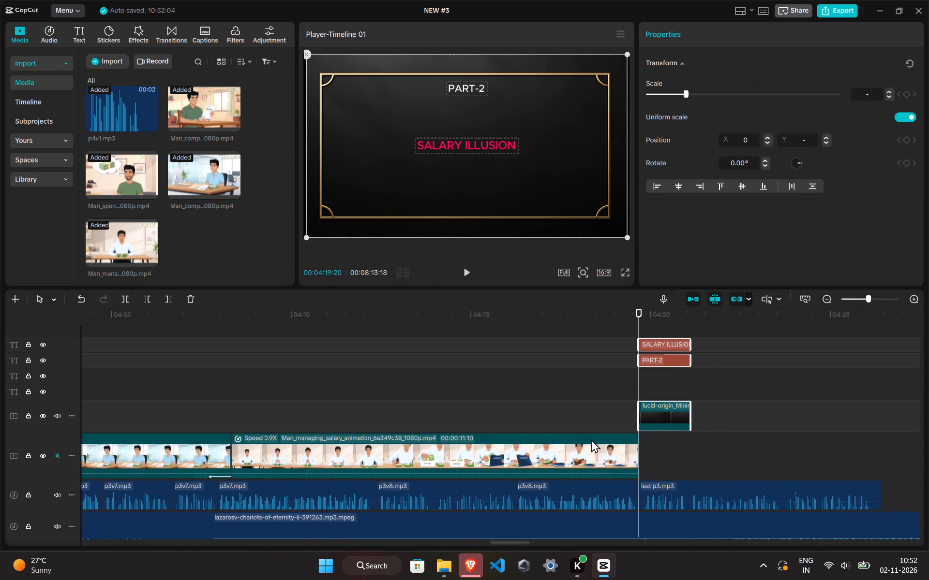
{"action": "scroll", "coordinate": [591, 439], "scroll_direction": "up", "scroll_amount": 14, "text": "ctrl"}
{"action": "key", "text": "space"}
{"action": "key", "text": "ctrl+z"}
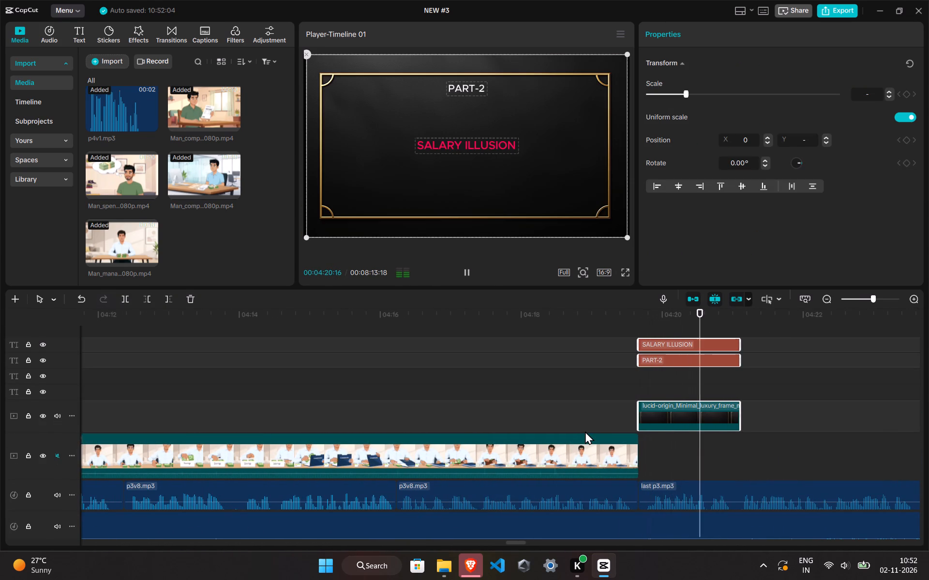
Paste the copied title card at 00:04:26:13, where last p3.mp3 ends, and play through the transition into the Part 4 narration.
{"action": "left_click", "coordinate": [759, 406]}
{"action": "left_click_drag", "start_coordinate": [759, 406], "coordinate": [854, 428]}
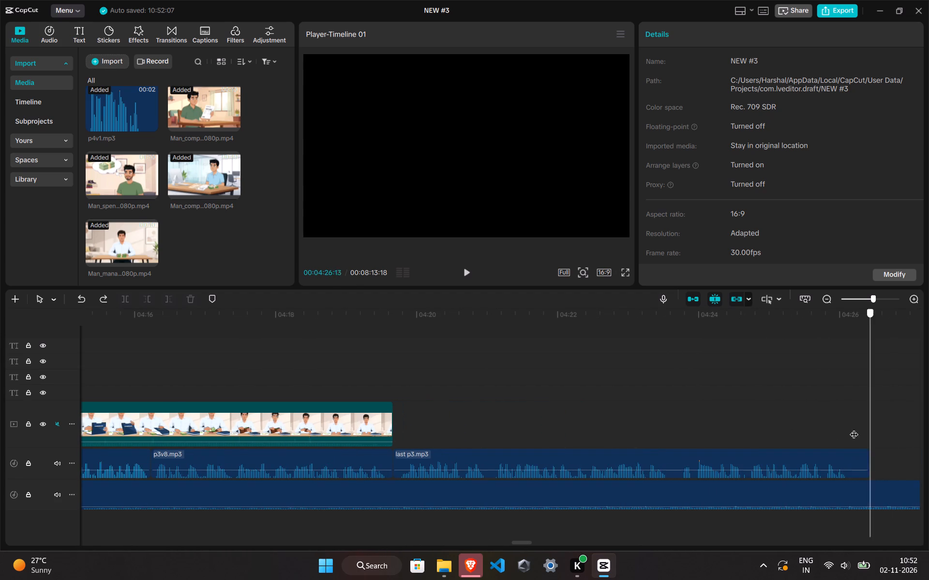
{"action": "left_click_drag", "start_coordinate": [854, 428], "coordinate": [869, 422]}
{"action": "key", "text": "ctrl+v"}
{"action": "scroll", "coordinate": [869, 422], "scroll_direction": "down", "scroll_amount": 3, "text": "ctrl"}
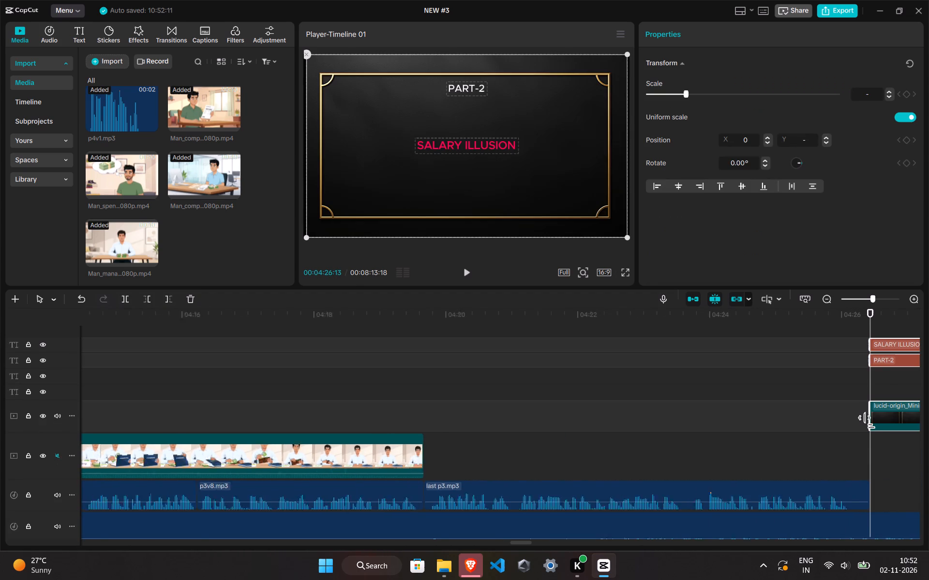
{"action": "scroll", "coordinate": [869, 422], "scroll_direction": "down", "scroll_amount": 15, "text": "ctrl"}
{"action": "left_click", "coordinate": [870, 444]}
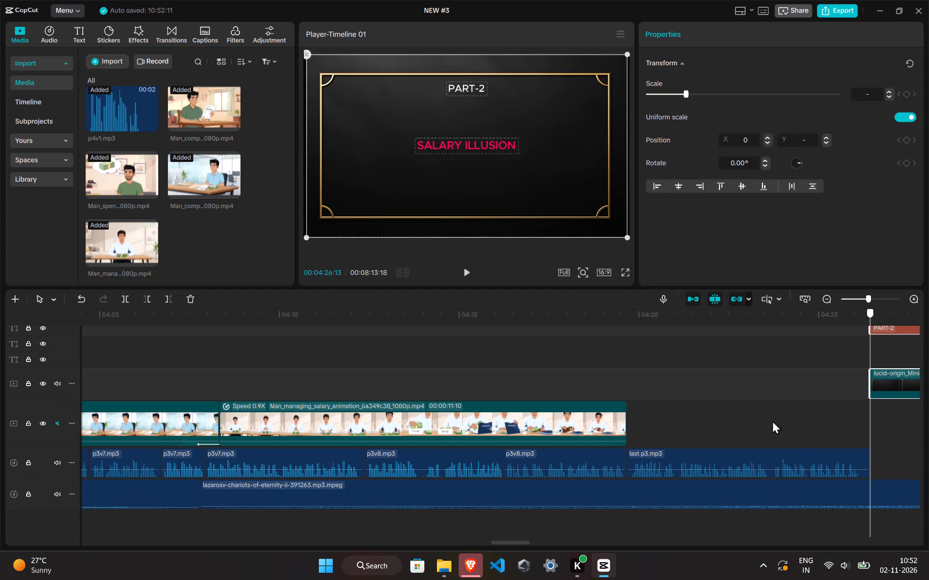
{"action": "left_click", "coordinate": [691, 415]}
{"action": "left_click", "coordinate": [817, 403]}
{"action": "key", "text": "space"}
{"action": "key", "text": "space"}
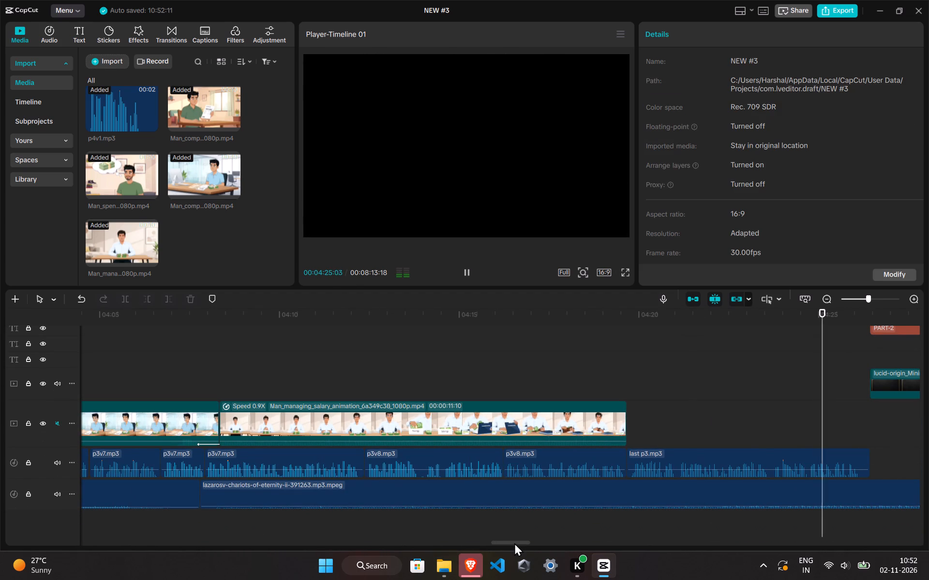
{"action": "left_click_drag", "start_coordinate": [515, 542], "coordinate": [543, 541]}
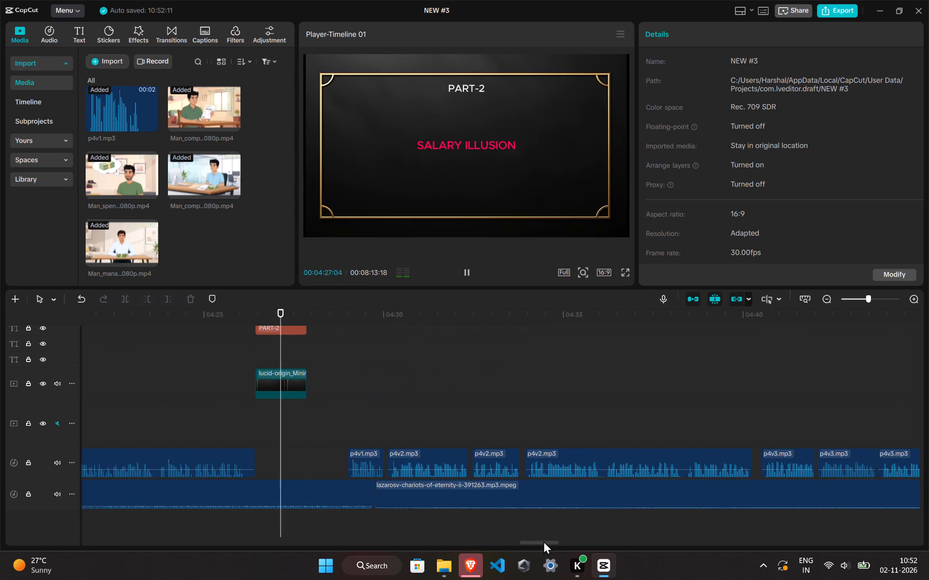
{"action": "left_click_drag", "start_coordinate": [543, 541], "coordinate": [544, 541]}
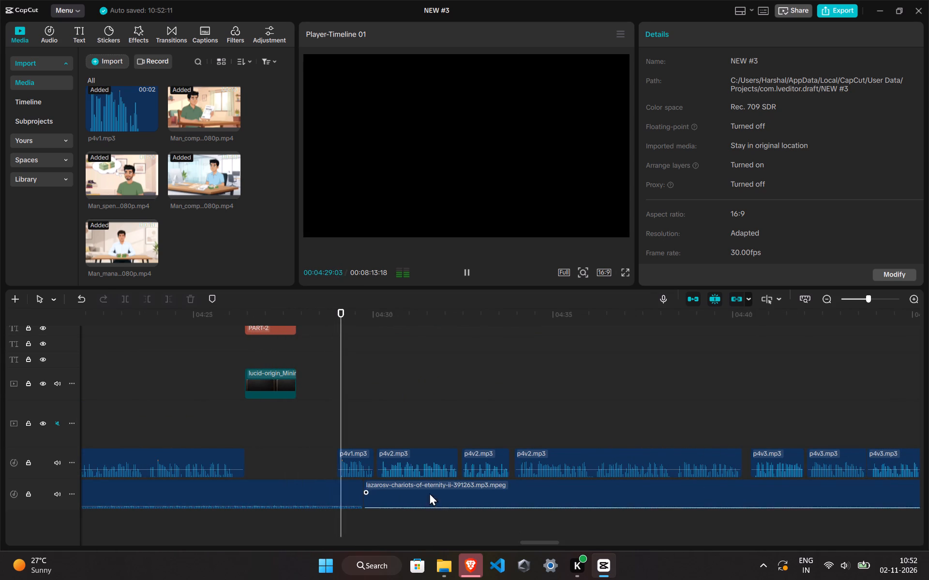
{"action": "left_click", "coordinate": [324, 421]}
Move all the Part 4 narration clips from p4v1.mp3 to the last p4v3.mp3 together earlier to start at about 00:04:28.
{"action": "left_click", "coordinate": [284, 391], "text": "ctrl"}
{"action": "scroll", "coordinate": [284, 390], "scroll_direction": "up", "scroll_amount": 3, "text": "ctrl"}
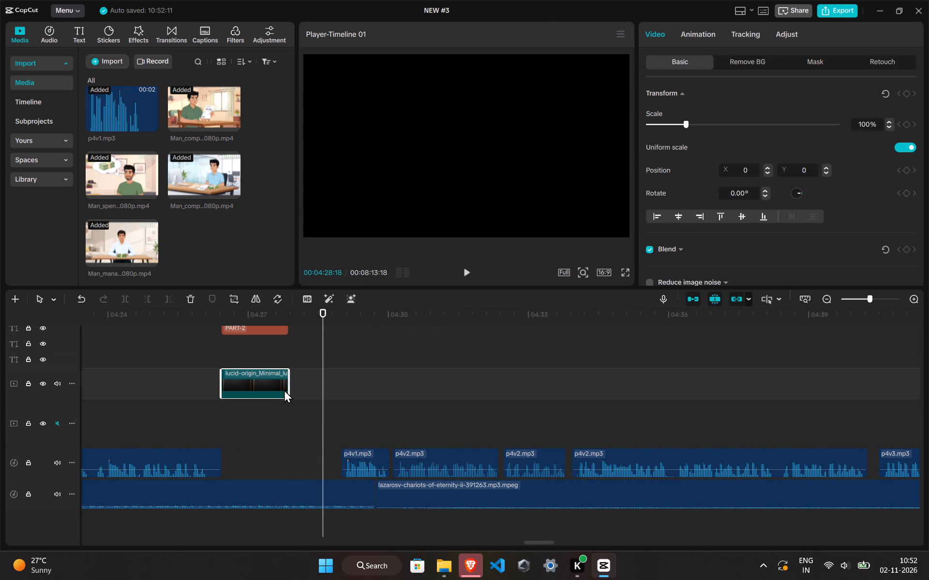
{"action": "scroll", "coordinate": [284, 390], "scroll_direction": "up", "scroll_amount": 3}
{"action": "left_click", "coordinate": [293, 458], "text": "ctrl"}
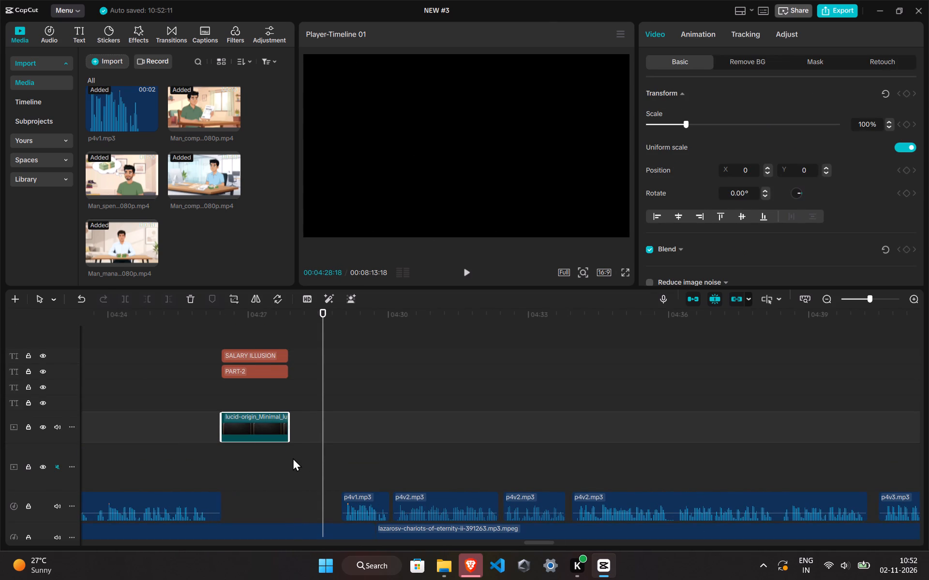
{"action": "left_click_drag", "start_coordinate": [312, 500], "coordinate": [928, 491], "text": "ctrl"}
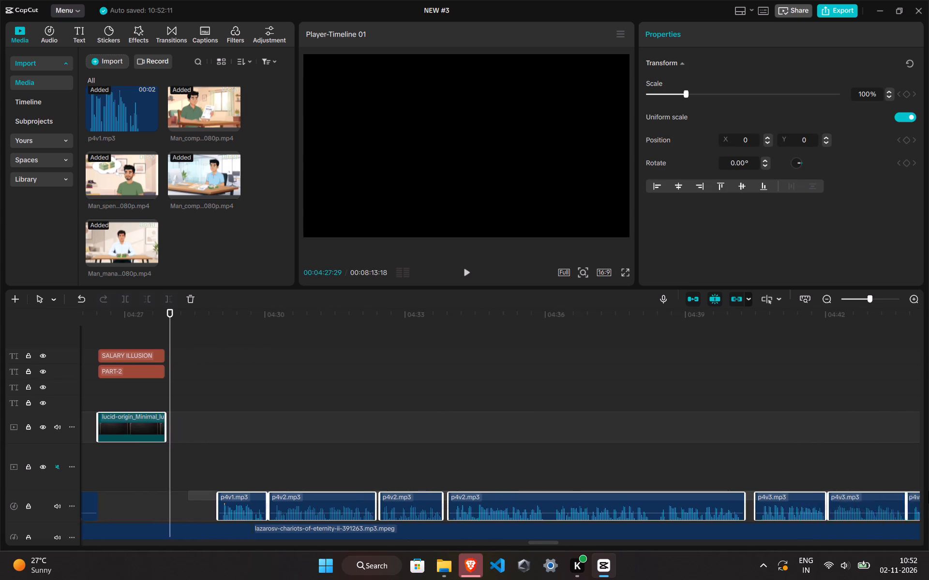
{"action": "left_click_drag", "start_coordinate": [928, 491], "coordinate": [803, 497], "text": "ctrl"}
{"action": "scroll", "coordinate": [469, 497], "scroll_direction": "down", "scroll_amount": 8, "text": "ctrl"}
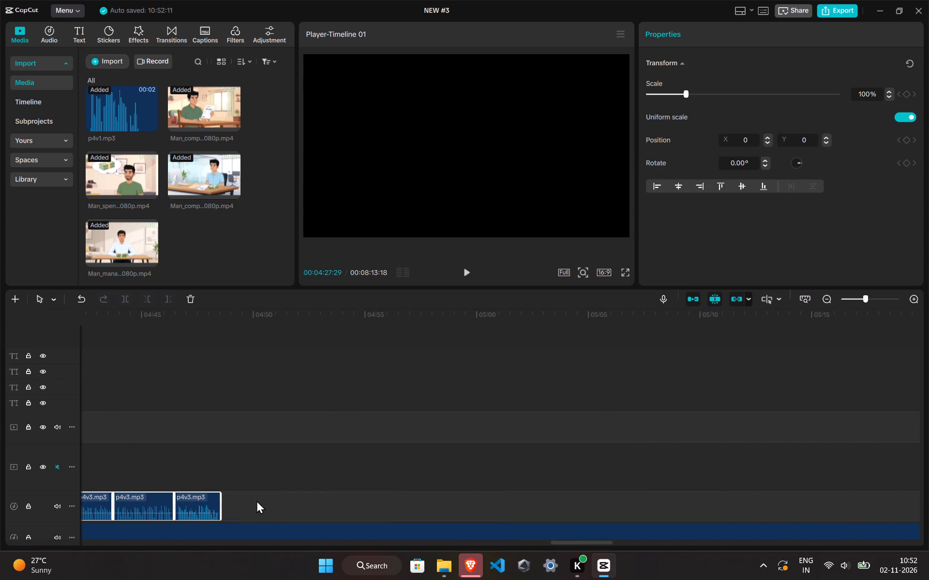
{"action": "scroll", "coordinate": [199, 460], "scroll_direction": "down", "scroll_amount": 2}
{"action": "left_click", "coordinate": [576, 540]}
{"action": "left_click_drag", "start_coordinate": [573, 541], "coordinate": [535, 545]}
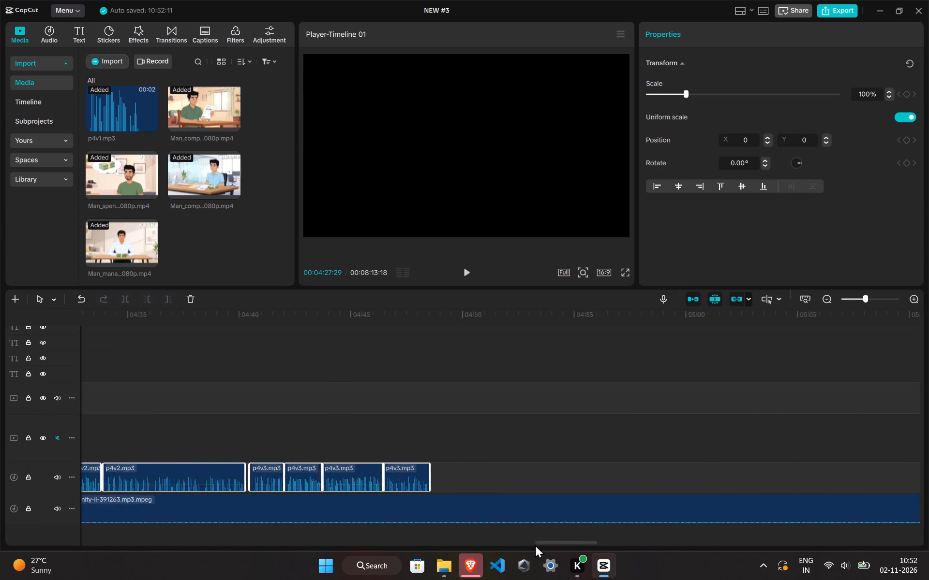
{"action": "left_click_drag", "start_coordinate": [535, 545], "coordinate": [531, 545]}
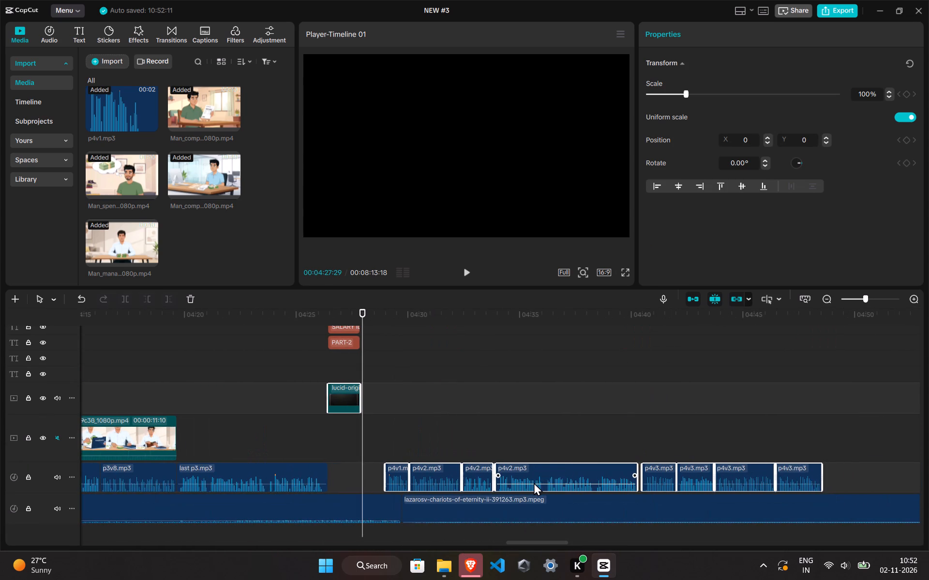
{"action": "left_click_drag", "start_coordinate": [534, 482], "coordinate": [512, 484]}
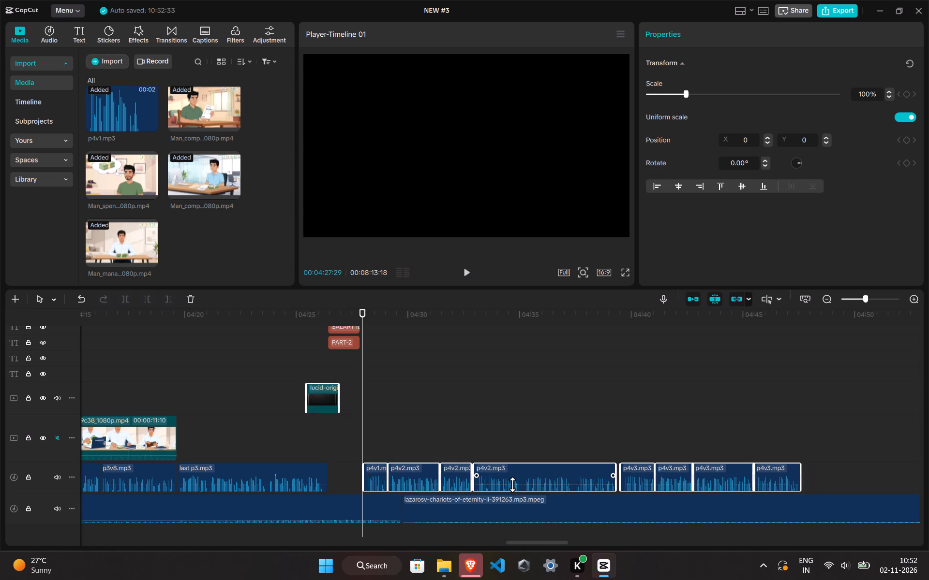
{"action": "left_click", "coordinate": [492, 482]}
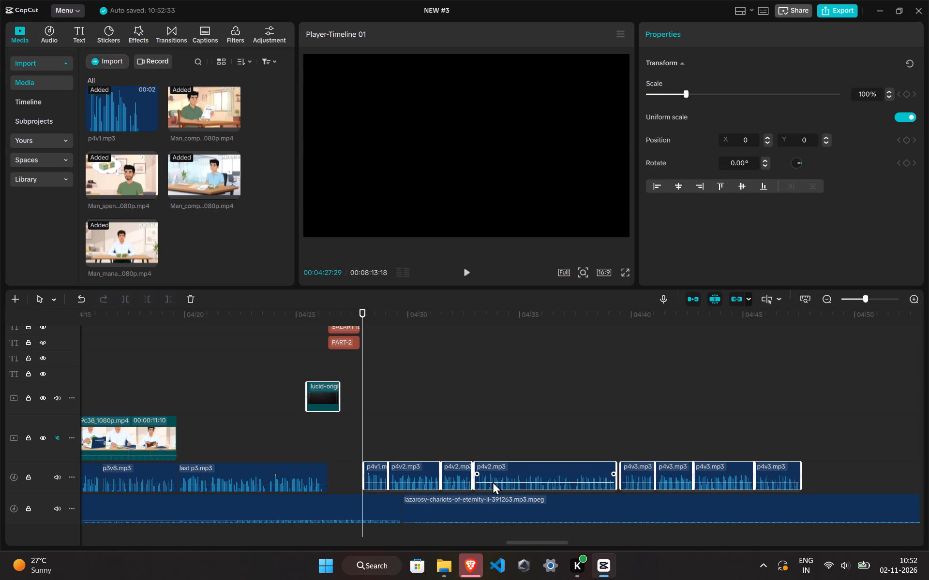
Realign the lucid-origin frame background with the pasted title texts at 00:04:26:13 and play the transition into p4v1.mp3.
{"action": "left_click", "coordinate": [329, 404]}
{"action": "left_click", "coordinate": [322, 430]}
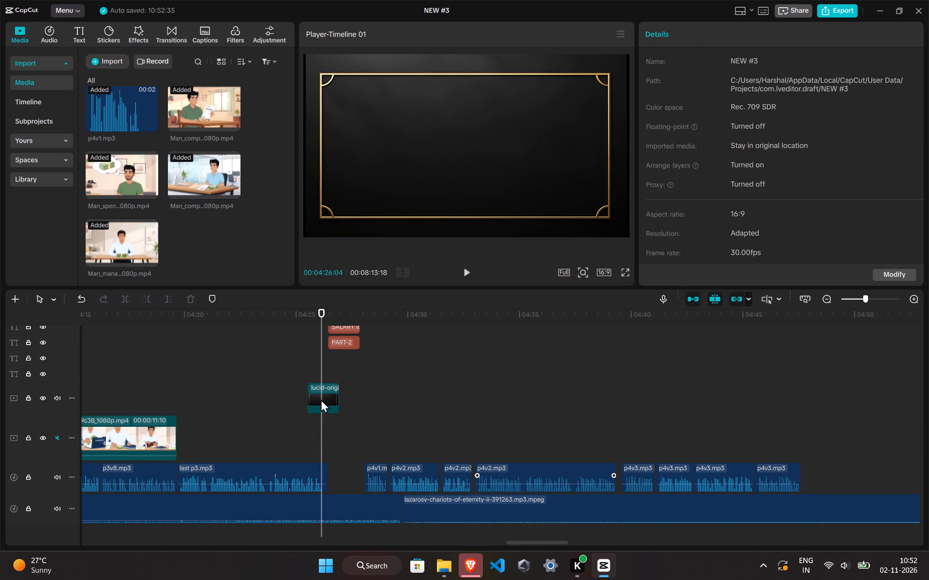
{"action": "left_click", "coordinate": [321, 399]}
{"action": "left_click_drag", "start_coordinate": [321, 399], "coordinate": [345, 395], "text": "ctrl"}
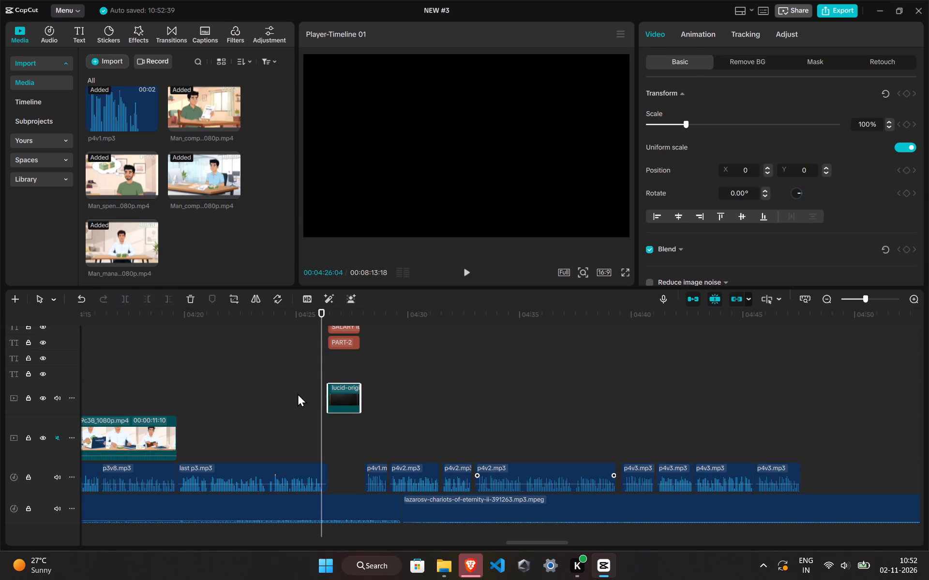
{"action": "left_click", "coordinate": [294, 392]}
{"action": "key", "text": "space"}
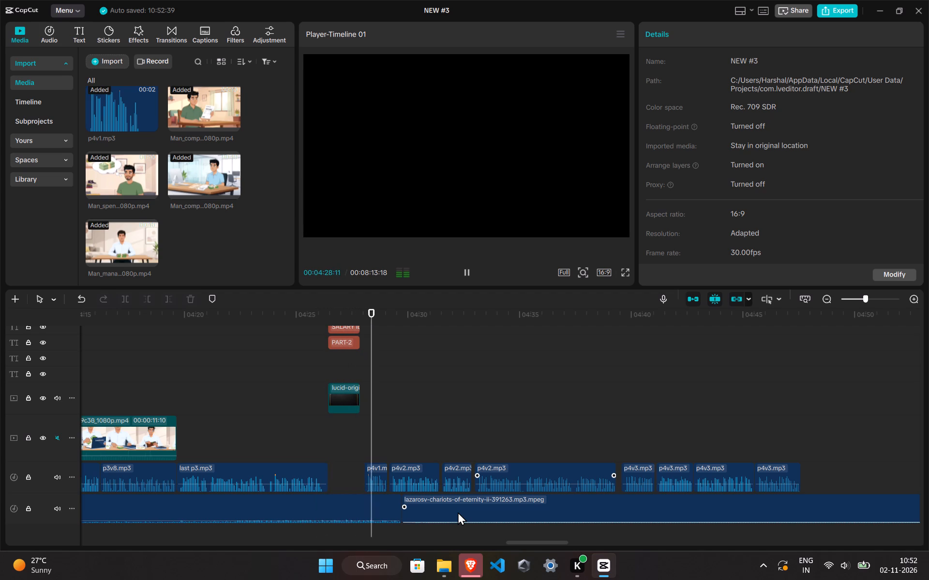
Extend the frame background to about 00:04:28 and both title texts, PART-2 and SALARY ILLUSION, to 00:04:28:07.
{"action": "left_click", "coordinate": [356, 410]}
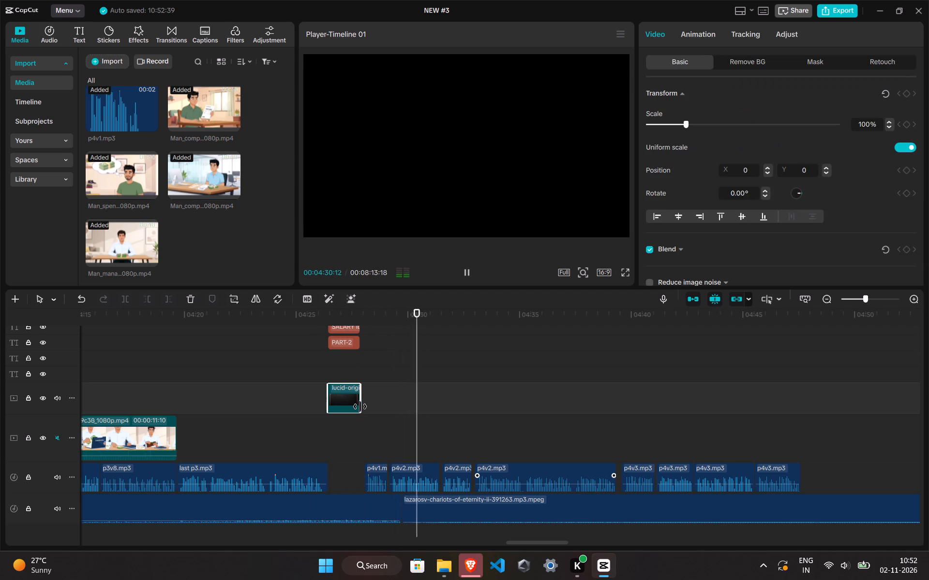
{"action": "left_click", "coordinate": [360, 406]}
{"action": "left_click", "coordinate": [357, 345]}
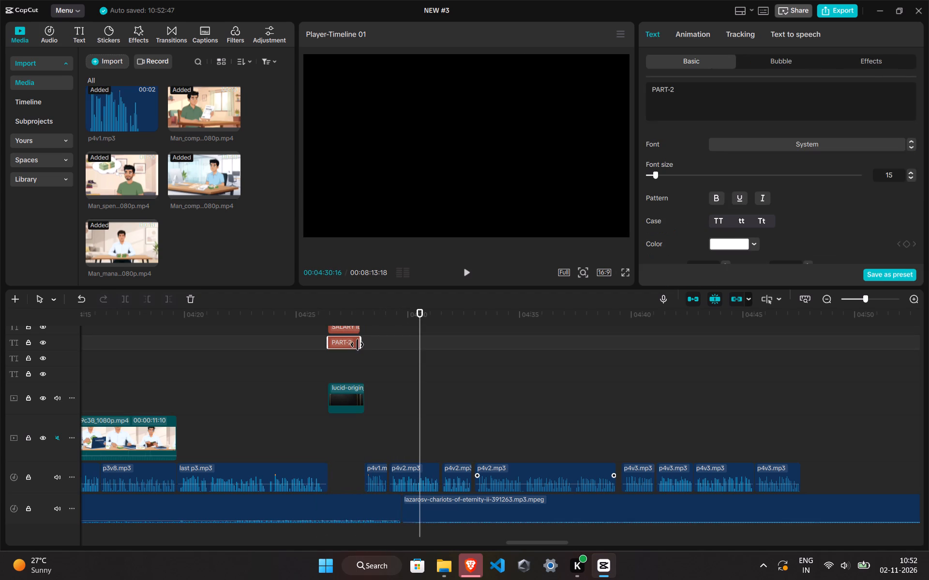
{"action": "left_click", "coordinate": [363, 344]}
{"action": "left_click", "coordinate": [360, 342]}
{"action": "left_click", "coordinate": [357, 341]}
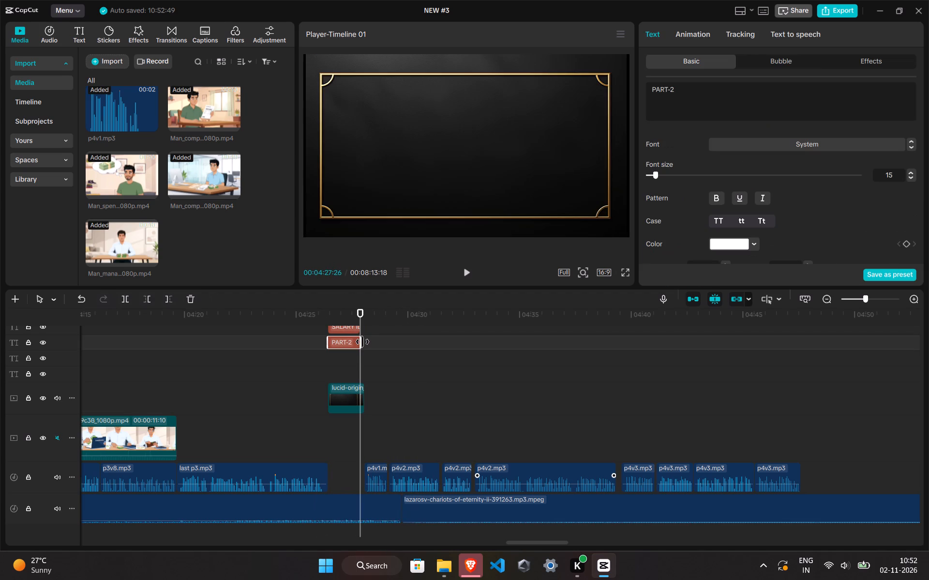
{"action": "left_click_drag", "start_coordinate": [362, 342], "coordinate": [367, 342]}
{"action": "scroll", "coordinate": [369, 353], "scroll_direction": "up", "scroll_amount": 3}
{"action": "left_click", "coordinate": [356, 358]}
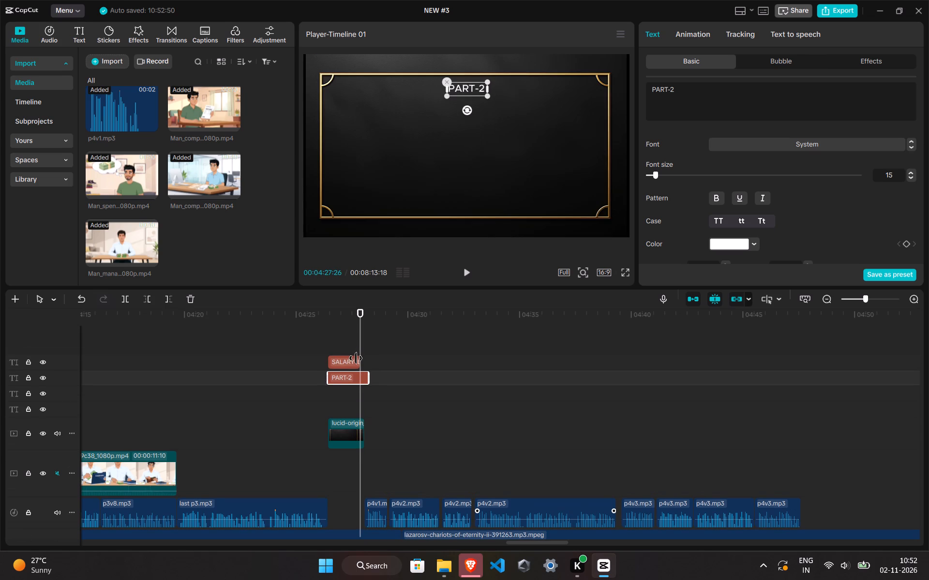
{"action": "left_click_drag", "start_coordinate": [358, 363], "coordinate": [364, 363]}
Extend the end of the lucid-origin frame background to 00:04:28:07, level with both title texts.
{"action": "left_click", "coordinate": [368, 345]}
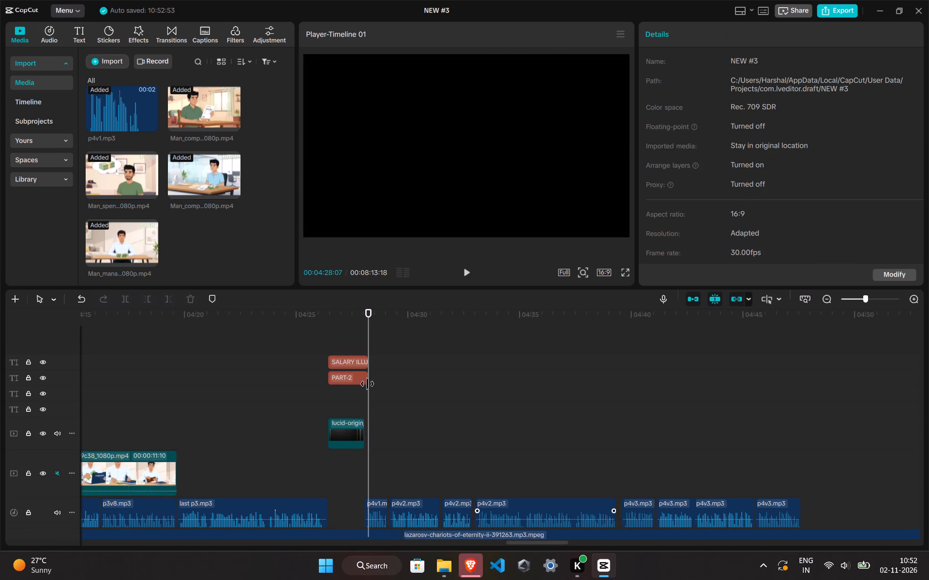
{"action": "left_click", "coordinate": [365, 434]}
{"action": "left_click", "coordinate": [359, 433]}
{"action": "left_click", "coordinate": [362, 432]}
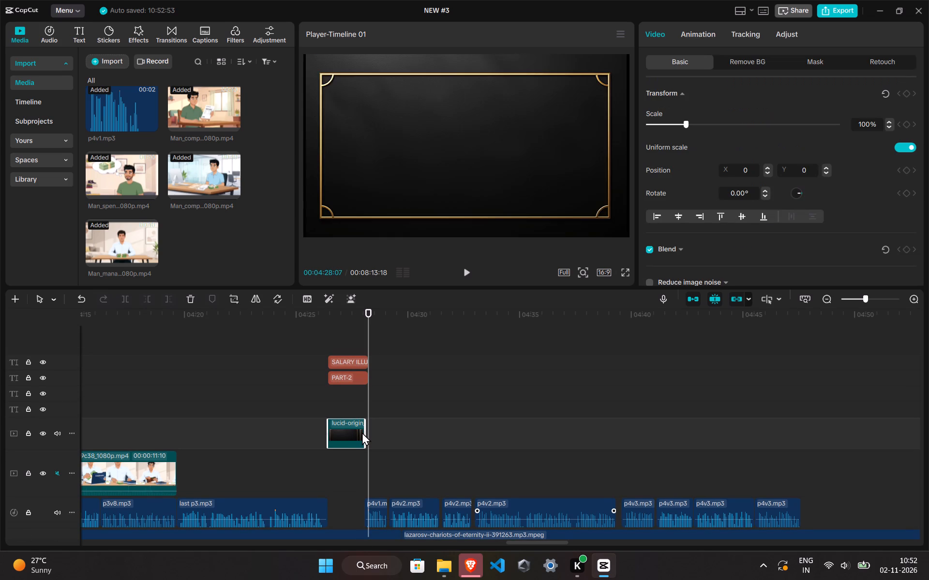
{"action": "left_click", "coordinate": [363, 432]}
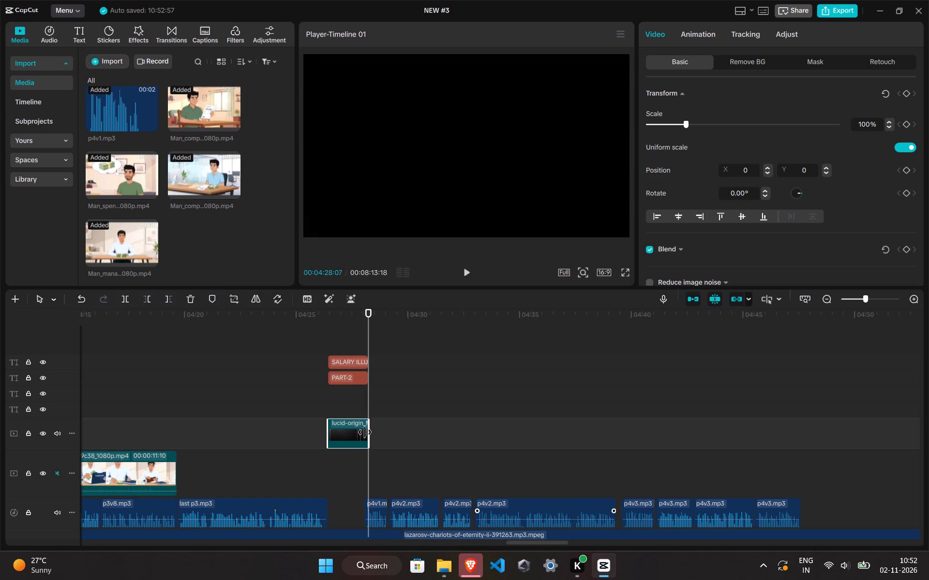
Play back the title card transition and the Part 4 narration, starting from about 00:04:23.
{"action": "left_click", "coordinate": [323, 403]}
{"action": "key", "text": "space"}
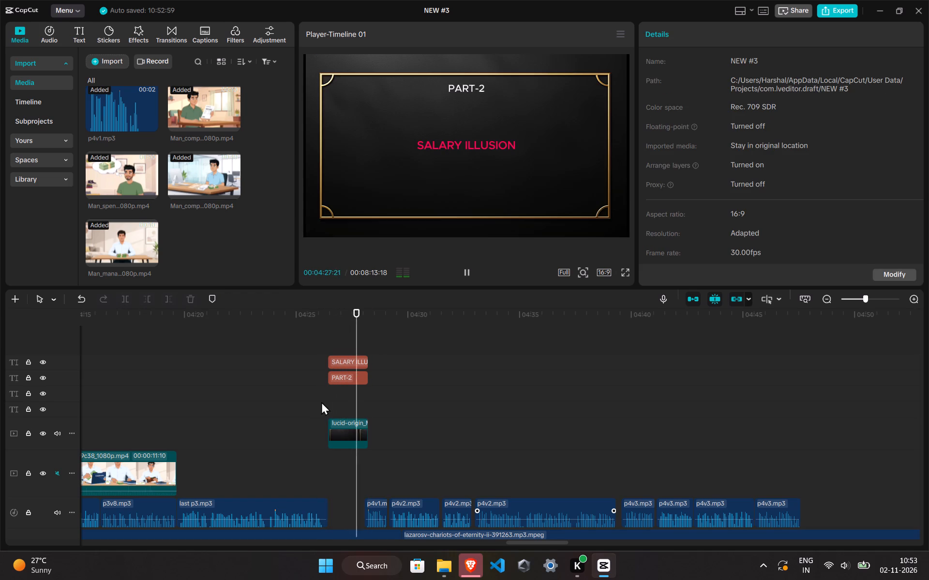
{"action": "key", "text": "space"}
{"action": "key", "text": "space"}
{"action": "key", "text": "space"}
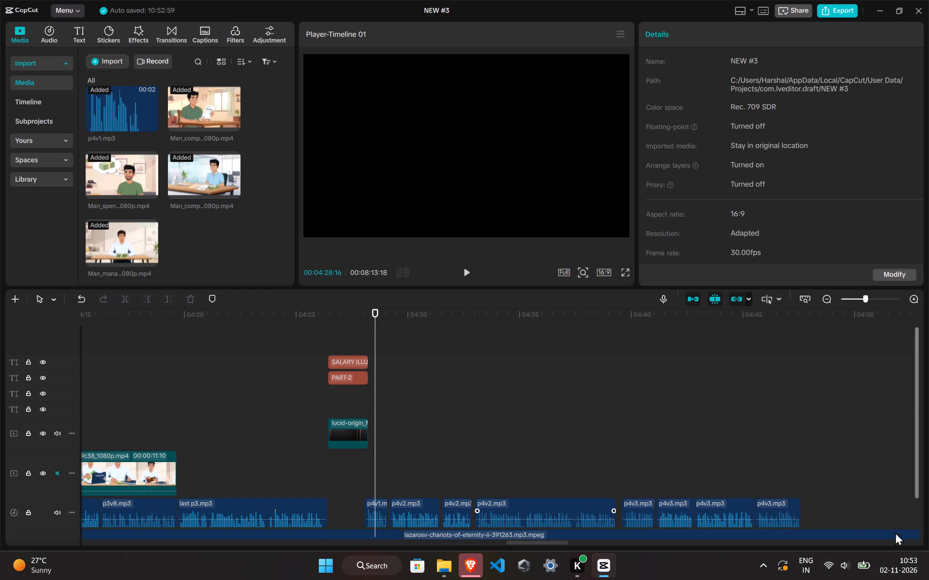
{"action": "left_click", "coordinate": [253, 379]}
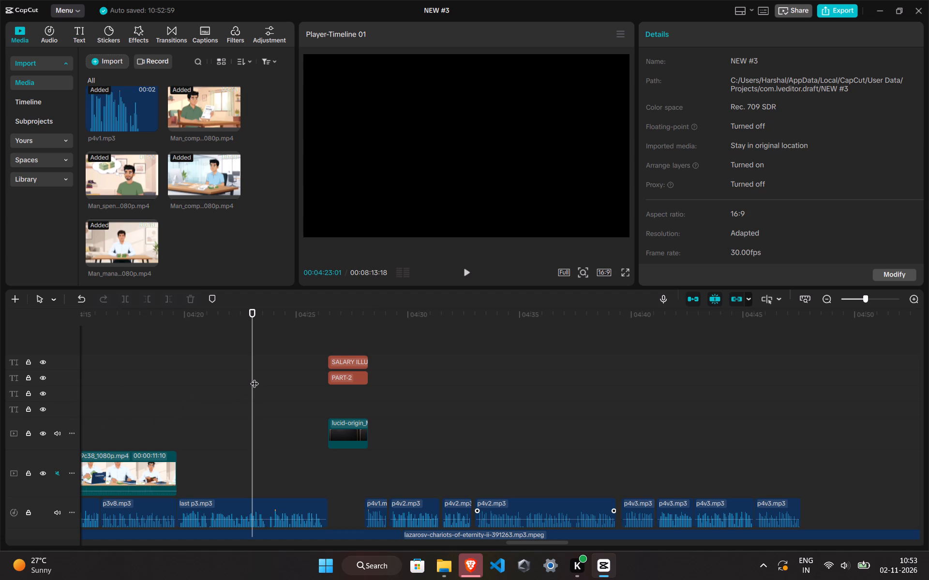
{"action": "key", "text": "space"}
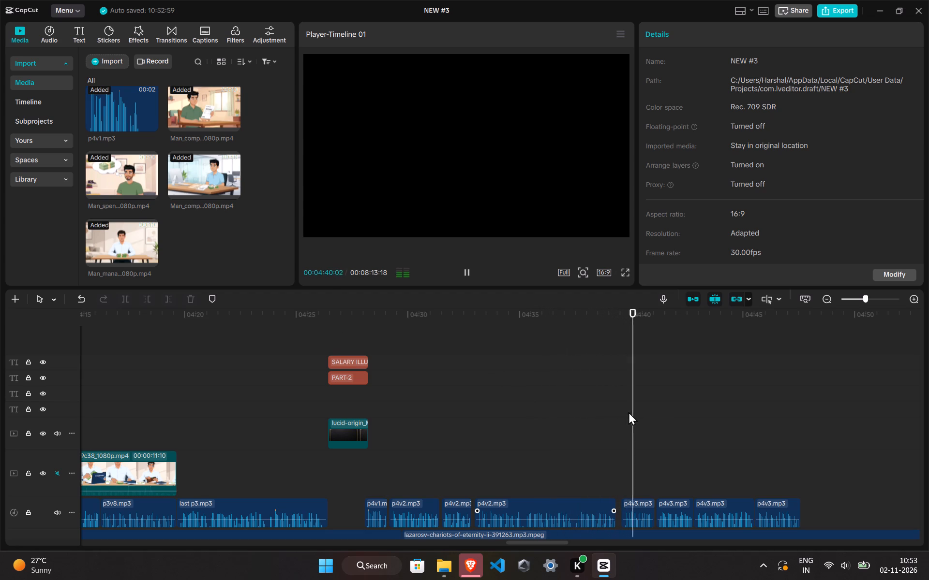
{"action": "left_click", "coordinate": [195, 359]}
{"action": "key", "text": "space"}
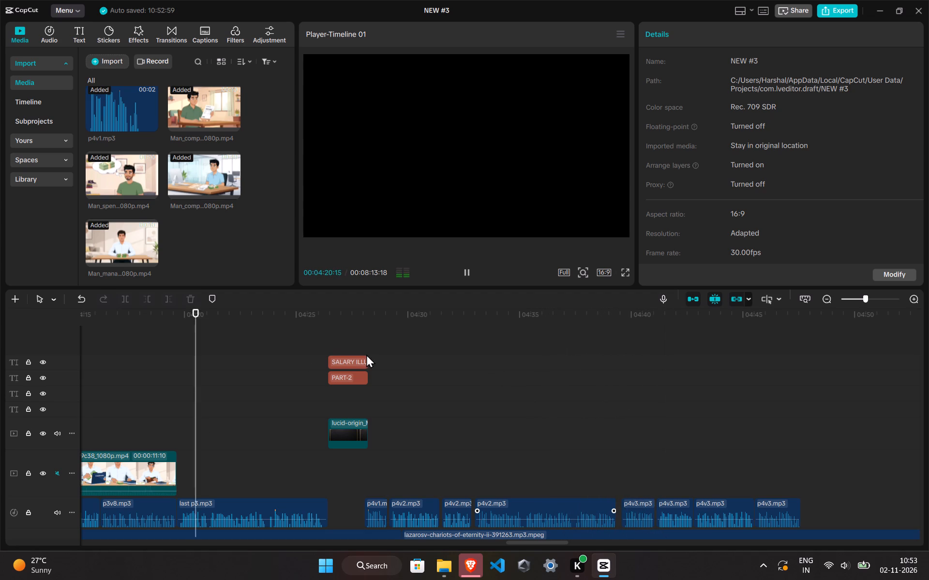
{"action": "key", "text": "space"}
{"action": "scroll", "coordinate": [433, 408], "scroll_direction": "down", "scroll_amount": 6}
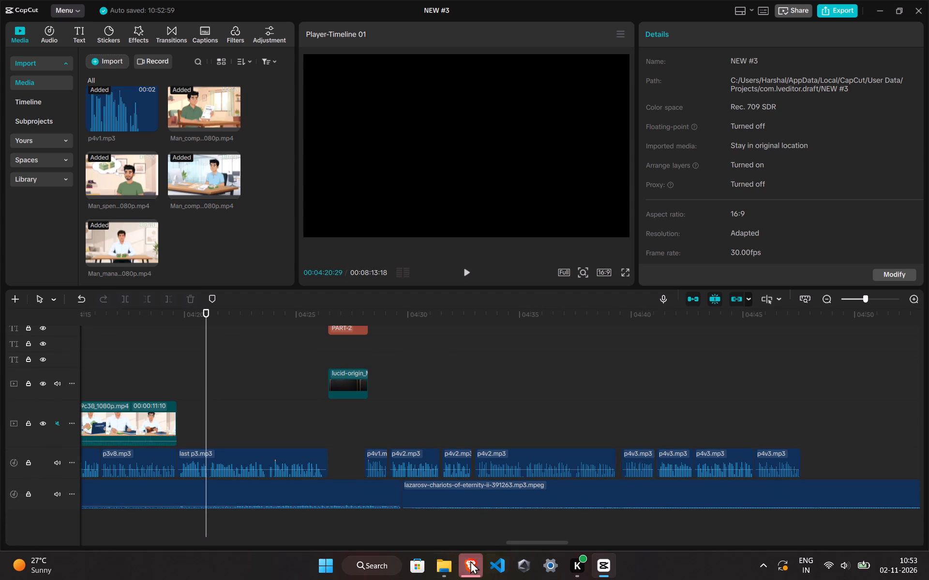
Switch to the Brave browser and save Man_saving_money_in_box_88db9ca0_1080p.mp4 from Google Flow into the CLIPS folder.
{"action": "left_click", "coordinate": [452, 563]}
{"action": "scroll", "coordinate": [192, 152], "scroll_direction": "up", "scroll_amount": 2}
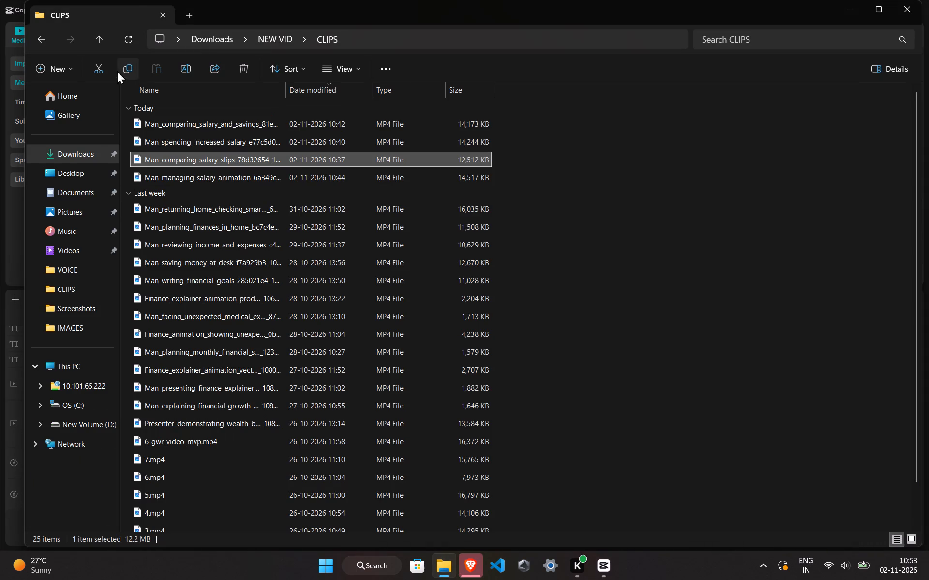
{"action": "double_click", "coordinate": [124, 36]}
{"action": "left_click", "coordinate": [471, 562]}
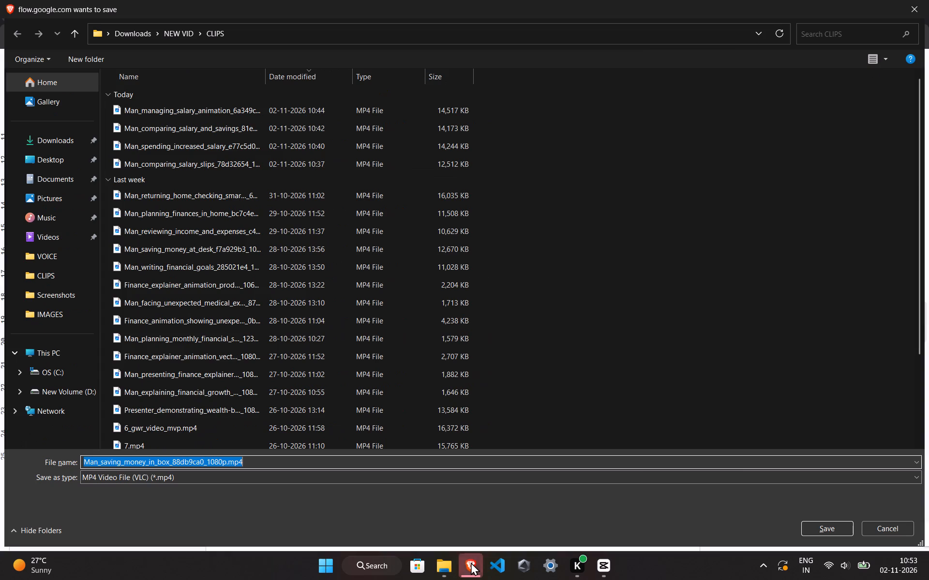
{"action": "scroll", "coordinate": [372, 233], "scroll_direction": "up", "scroll_amount": 3}
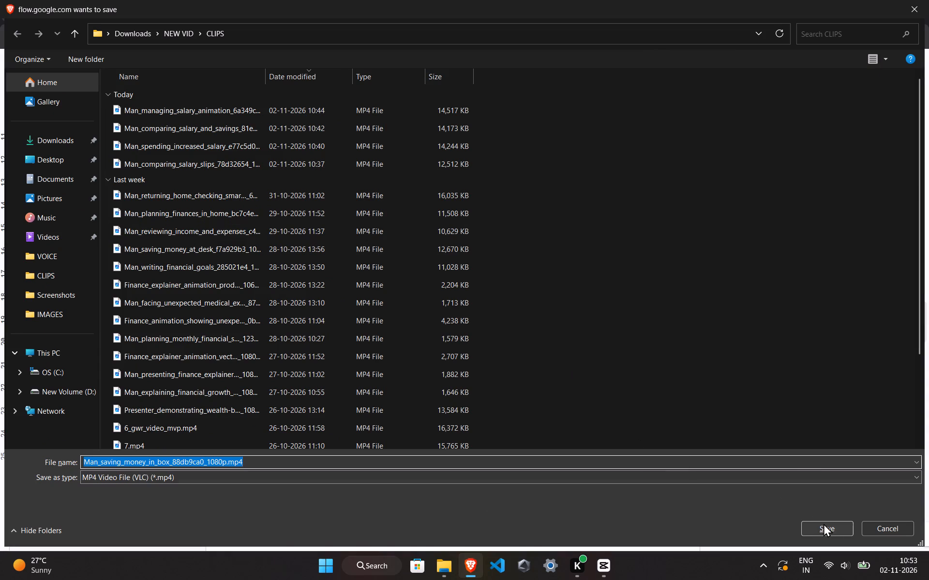
{"action": "left_click", "coordinate": [824, 523]}
Load the Man_saving_money_in_box clip from the CLIPS folder into the Gemini video watermark remover for processing.
{"action": "left_click", "coordinate": [399, 0]}
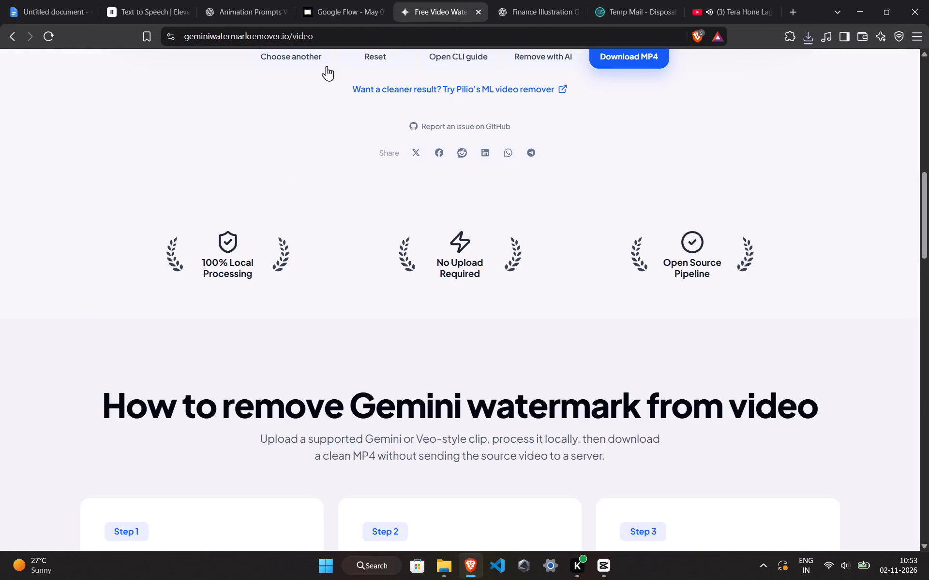
{"action": "left_click", "coordinate": [313, 60]}
{"action": "left_click", "coordinate": [146, 100]}
{"action": "left_click", "coordinate": [158, 106]}
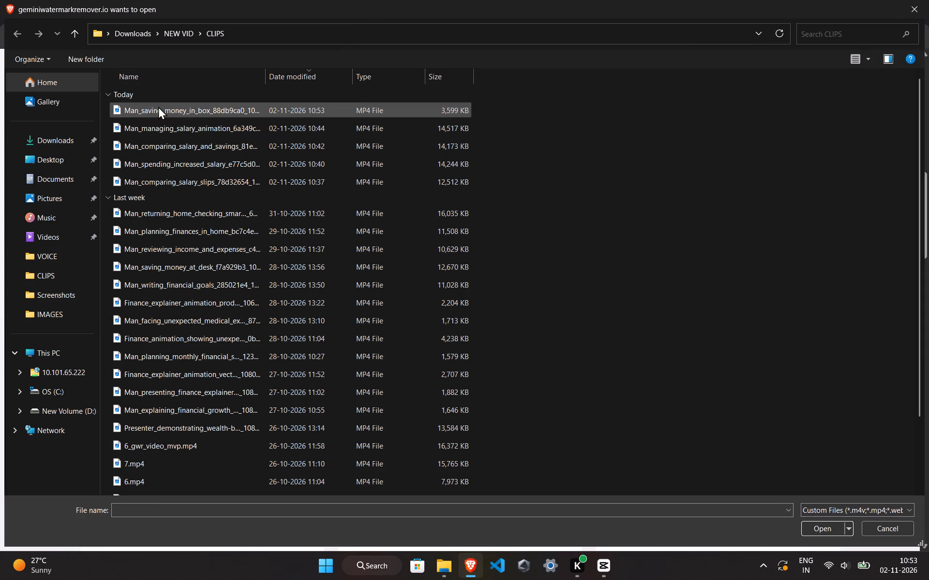
{"action": "left_click", "coordinate": [814, 530]}
{"action": "scroll", "coordinate": [582, 346], "scroll_direction": "up", "scroll_amount": 2}
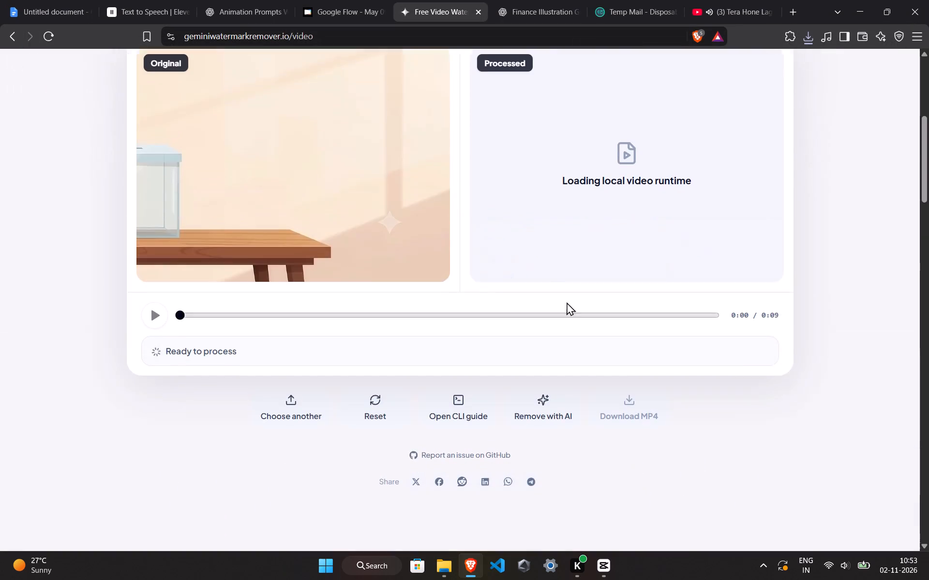
{"action": "scroll", "coordinate": [589, 262], "scroll_direction": "down", "scroll_amount": 2}
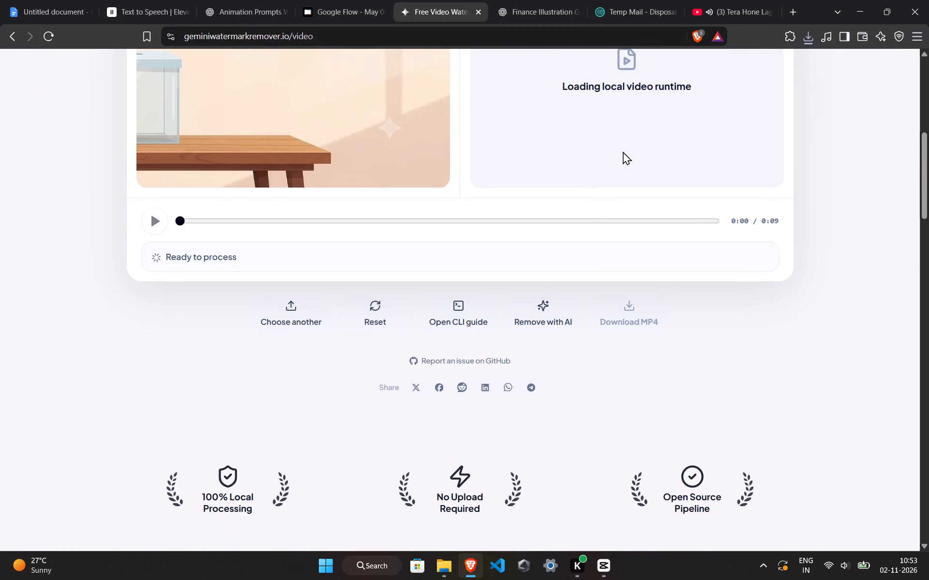
{"action": "left_click", "coordinate": [608, 145]}
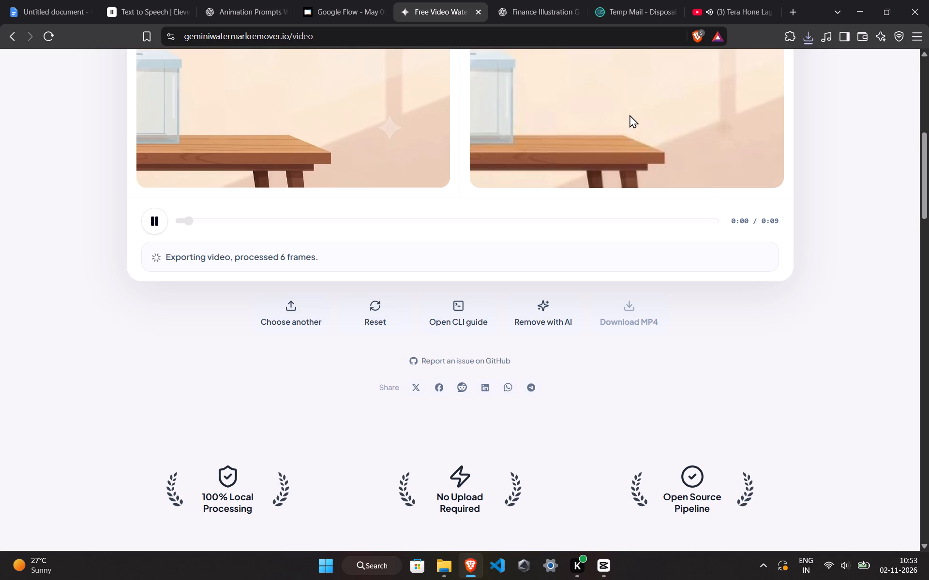
{"action": "scroll", "coordinate": [620, 127], "scroll_direction": "down", "scroll_amount": 2}
Read through the Why Middle Class script document from Part 4 to Part 7 and back to Part 5.
{"action": "left_click", "coordinate": [0, 0]}
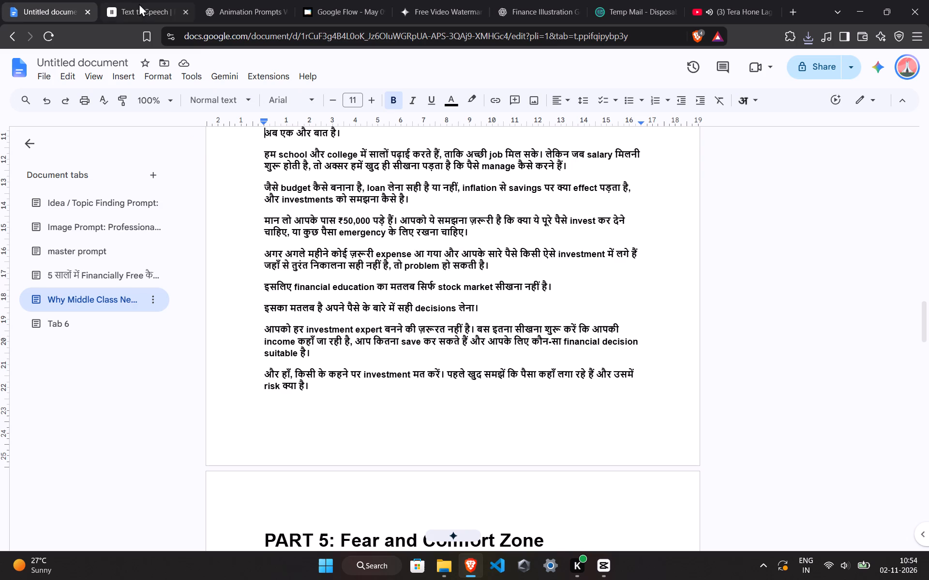
{"action": "scroll", "coordinate": [327, 210], "scroll_direction": "down", "scroll_amount": 1}
{"action": "scroll", "coordinate": [328, 286], "scroll_direction": "down", "scroll_amount": 3}
{"action": "scroll", "coordinate": [324, 287], "scroll_direction": "up", "scroll_amount": 1}
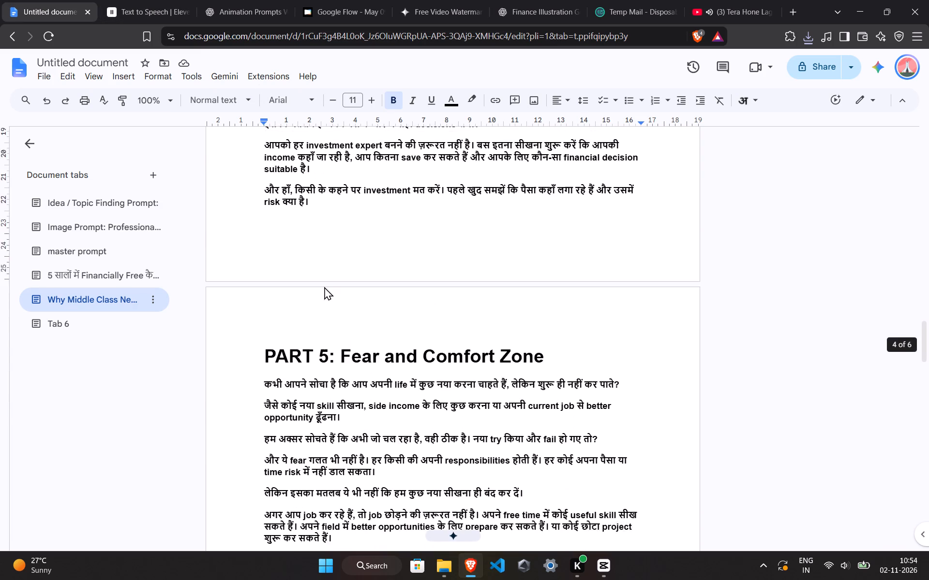
{"action": "scroll", "coordinate": [324, 287], "scroll_direction": "up", "scroll_amount": 5}
{"action": "scroll", "coordinate": [312, 285], "scroll_direction": "down", "scroll_amount": 2}
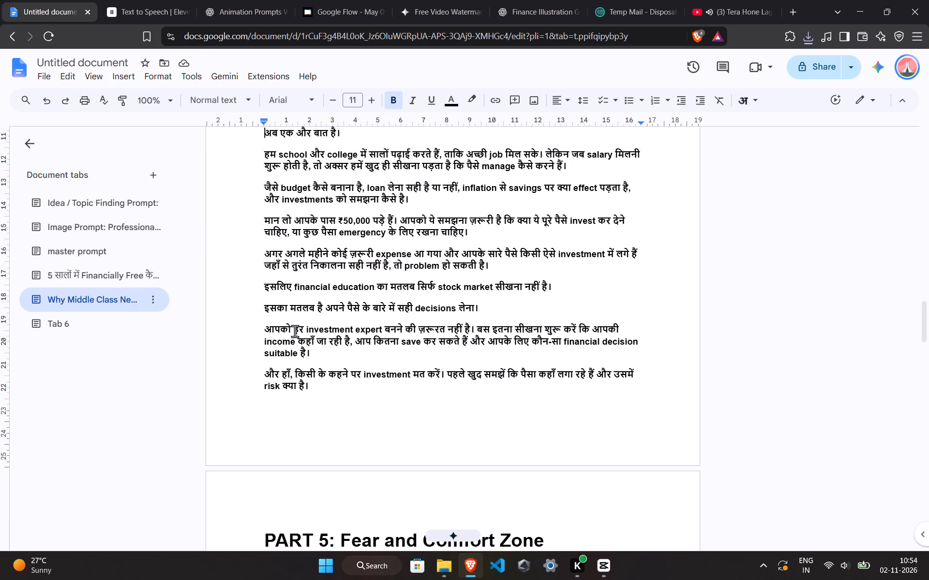
{"action": "scroll", "coordinate": [297, 362], "scroll_direction": "down", "scroll_amount": 11}
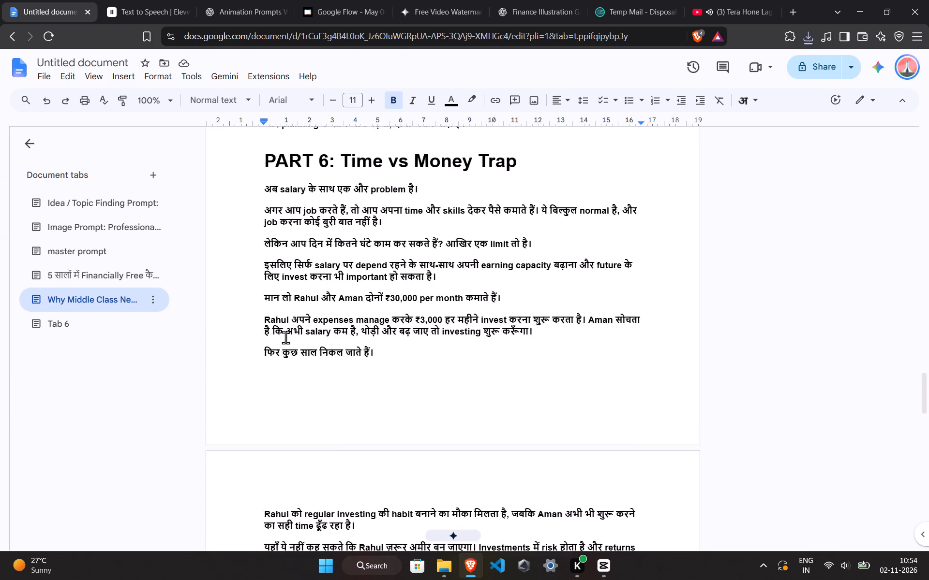
{"action": "scroll", "coordinate": [285, 337], "scroll_direction": "down", "scroll_amount": 13}
{"action": "scroll", "coordinate": [285, 337], "scroll_direction": "up", "scroll_amount": 10}
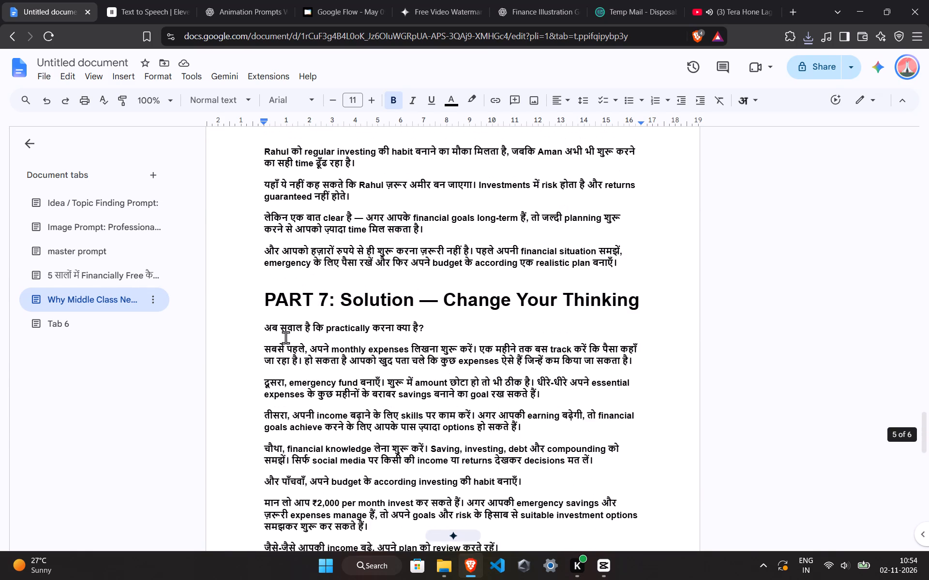
{"action": "scroll", "coordinate": [285, 337], "scroll_direction": "up", "scroll_amount": 9}
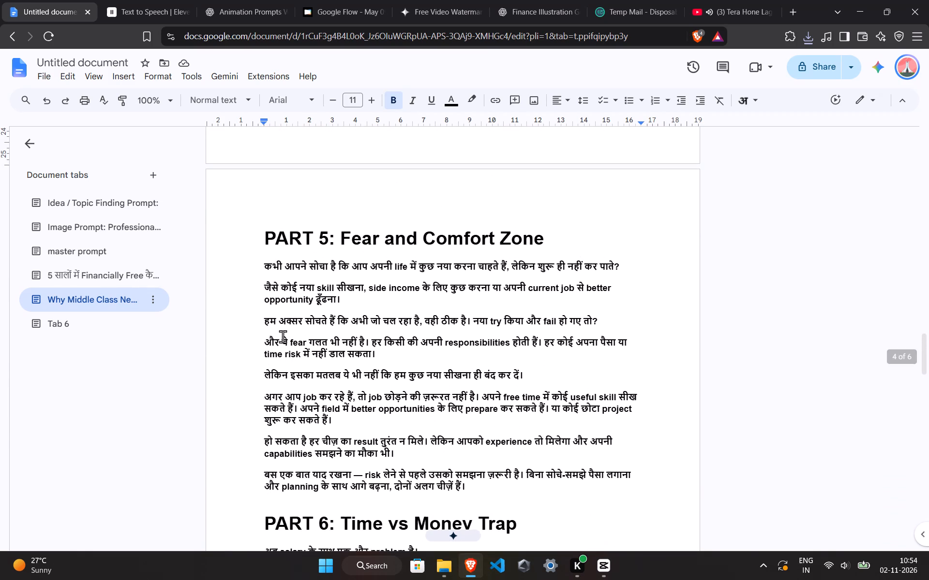
{"action": "scroll", "coordinate": [274, 321], "scroll_direction": "up", "scroll_amount": 1}
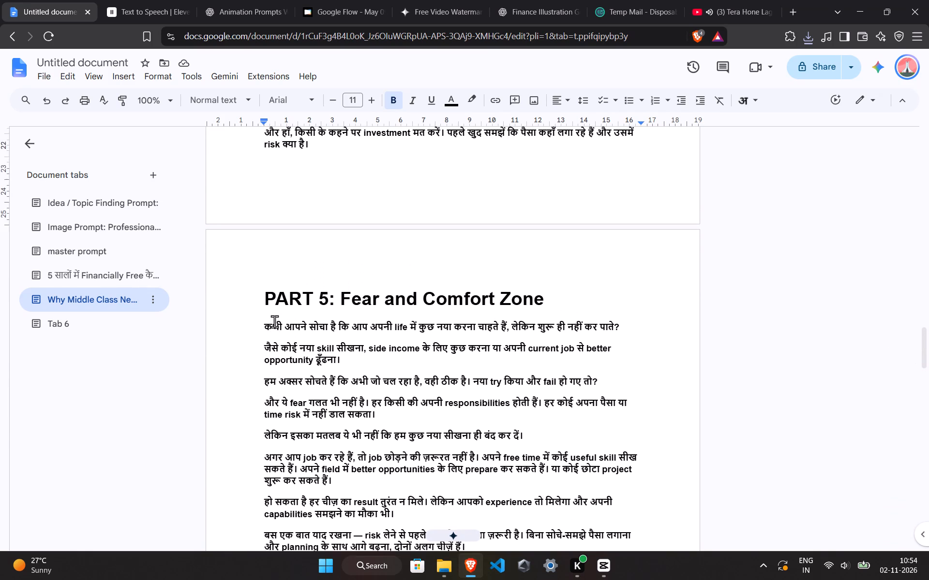
{"action": "scroll", "coordinate": [274, 321], "scroll_direction": "up", "scroll_amount": 1}
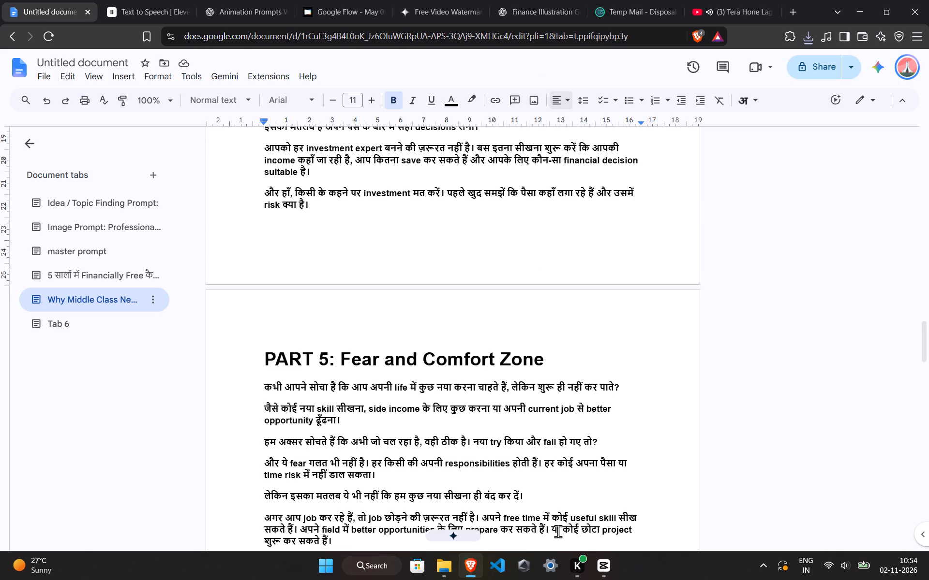
Return to CapCut and play the title card from 00:04:26:13.
{"action": "left_click", "coordinate": [604, 562]}
{"action": "left_click", "coordinate": [325, 390]}
{"action": "left_click_drag", "start_coordinate": [314, 377], "coordinate": [309, 377]}
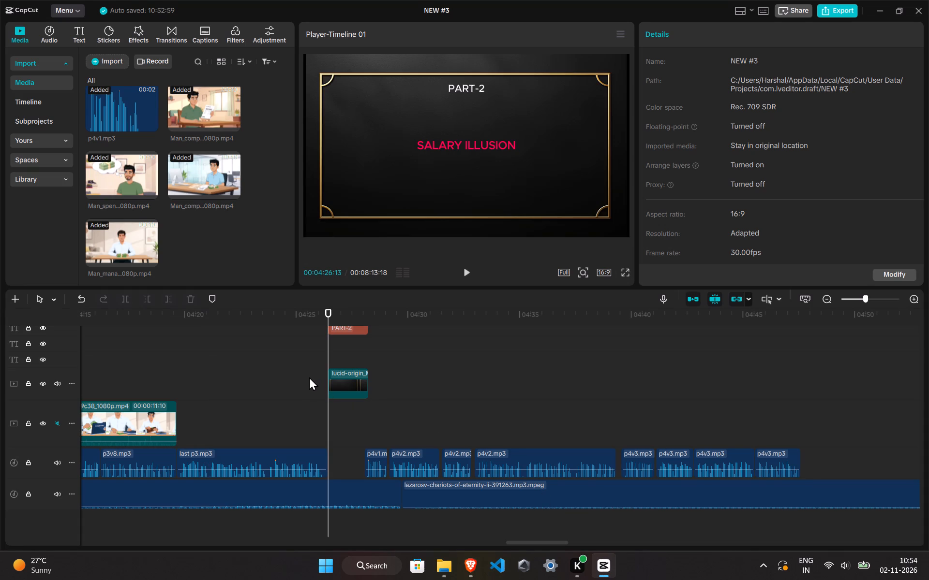
{"action": "left_click_drag", "start_coordinate": [309, 377], "coordinate": [309, 378]}
{"action": "key", "text": "space"}
{"action": "scroll", "coordinate": [392, 415], "scroll_direction": "down", "scroll_amount": 3, "text": "ctrl"}
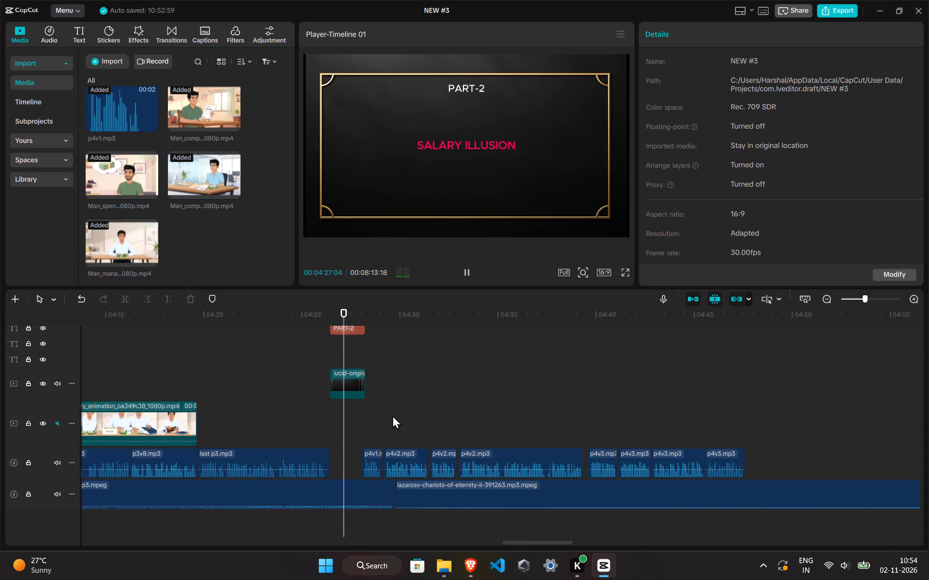
{"action": "scroll", "coordinate": [392, 415], "scroll_direction": "down", "scroll_amount": 1, "text": "ctrl"}
Replace the SALARY ILLUSION title text with FINANCIAL EDUCATION, taking the wording from the Part 4 heading in the script document.
{"action": "left_click", "coordinate": [337, 392]}
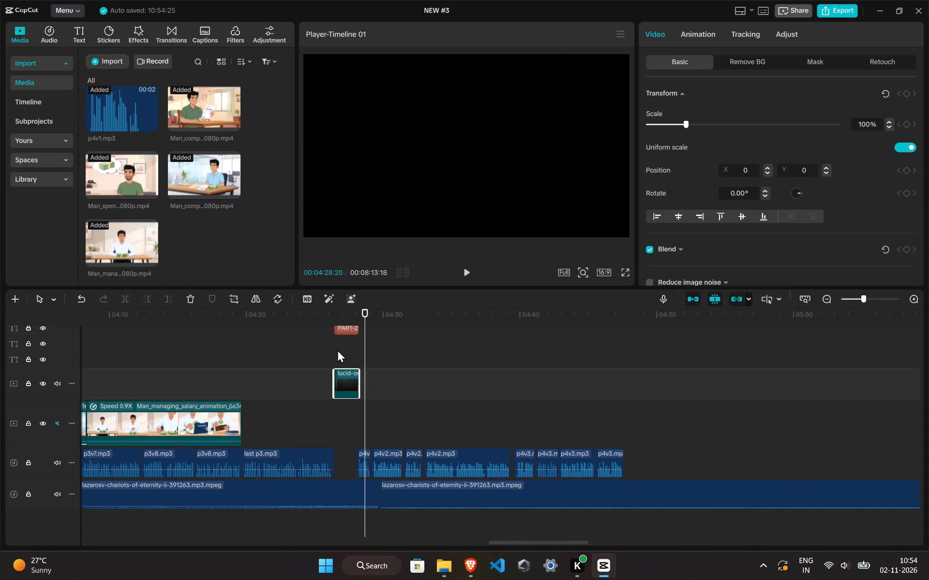
{"action": "double_click", "coordinate": [337, 349]}
{"action": "scroll", "coordinate": [339, 349], "scroll_direction": "up", "scroll_amount": 3}
{"action": "left_click", "coordinate": [346, 353]}
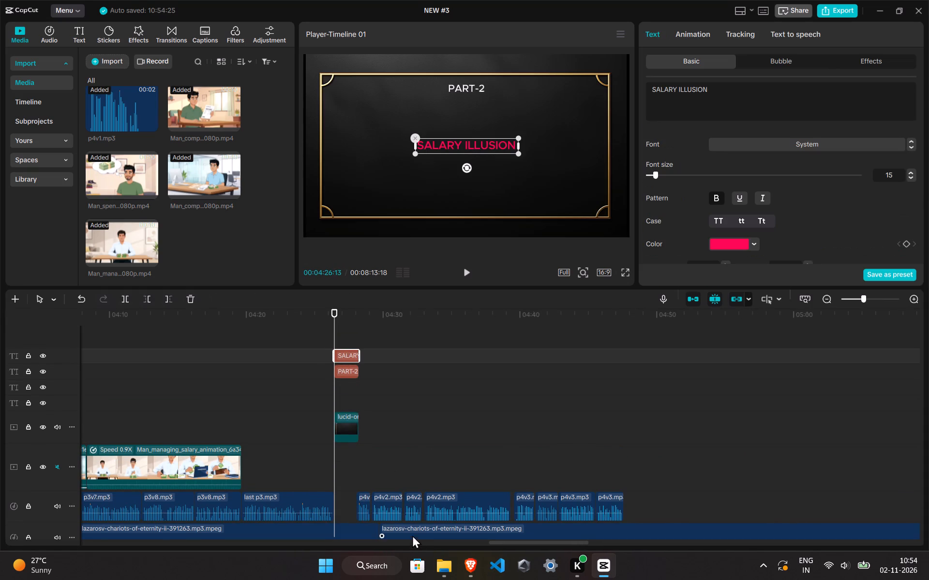
{"action": "left_click", "coordinate": [468, 568]}
{"action": "scroll", "coordinate": [343, 406], "scroll_direction": "up", "scroll_amount": 2}
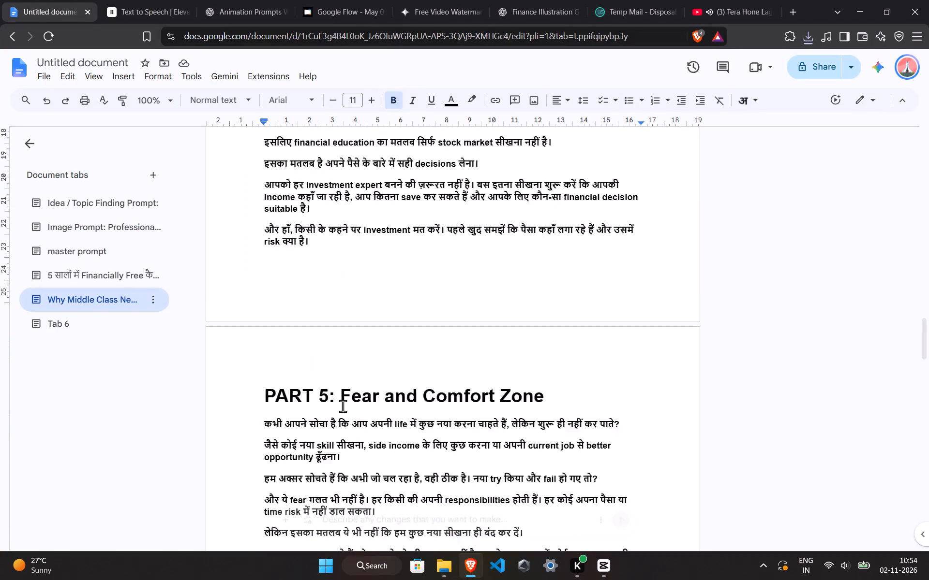
{"action": "scroll", "coordinate": [343, 406], "scroll_direction": "up", "scroll_amount": 5}
{"action": "scroll", "coordinate": [409, 411], "scroll_direction": "up", "scroll_amount": 3}
{"action": "scroll", "coordinate": [431, 420], "scroll_direction": "down", "scroll_amount": 4}
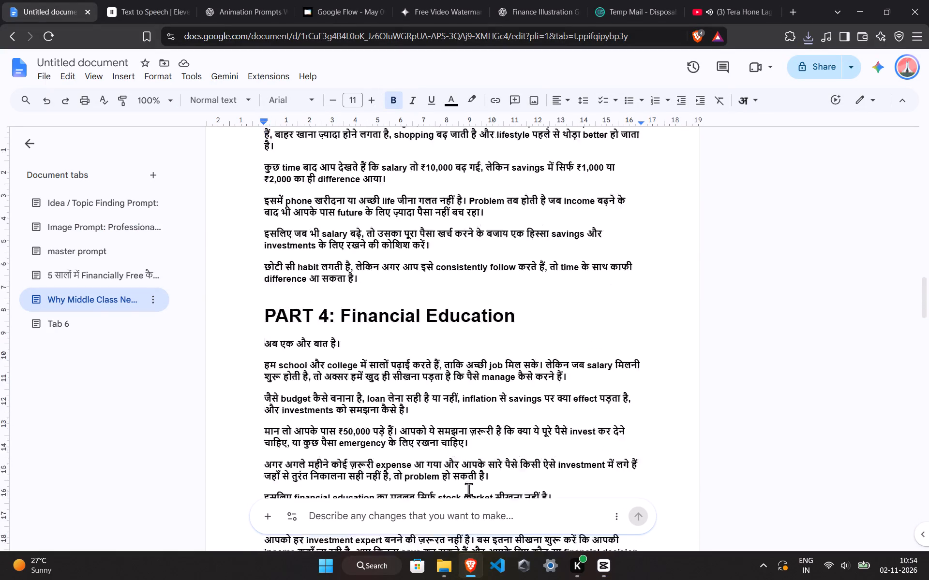
{"action": "left_click", "coordinate": [464, 563]}
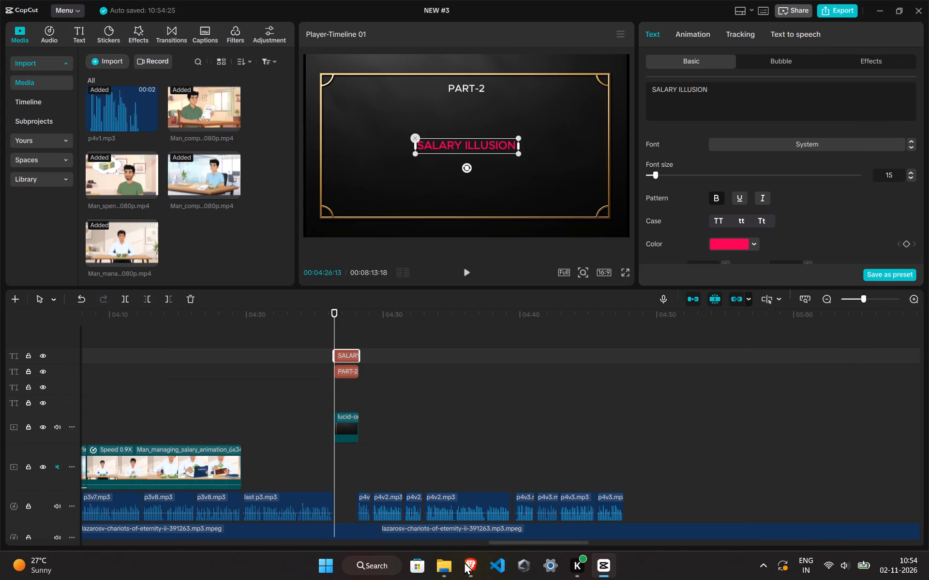
{"action": "left_click_drag", "start_coordinate": [723, 81], "coordinate": [649, 87]}
{"action": "left_click_drag", "start_coordinate": [714, 101], "coordinate": [642, 108]}
{"action": "left_click_drag", "start_coordinate": [717, 94], "coordinate": [646, 90]}
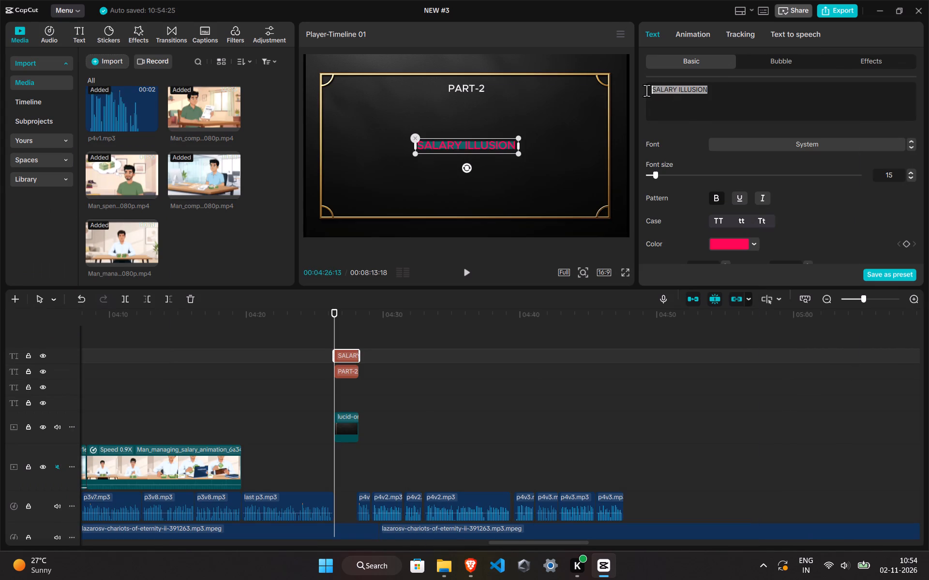
{"action": "key", "text": "BackSpace"}
{"action": "type", "text": "FINANCIAL"}
{"action": "key", "text": "space"}
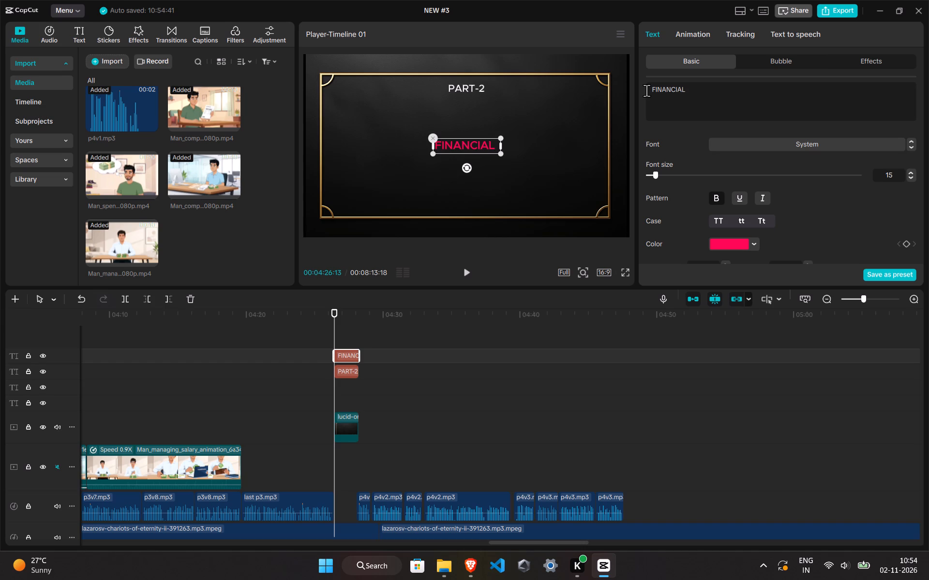
{"action": "type", "text": "EDI"}
{"action": "key", "text": "BackSpace"}
{"action": "key", "text": "c"}
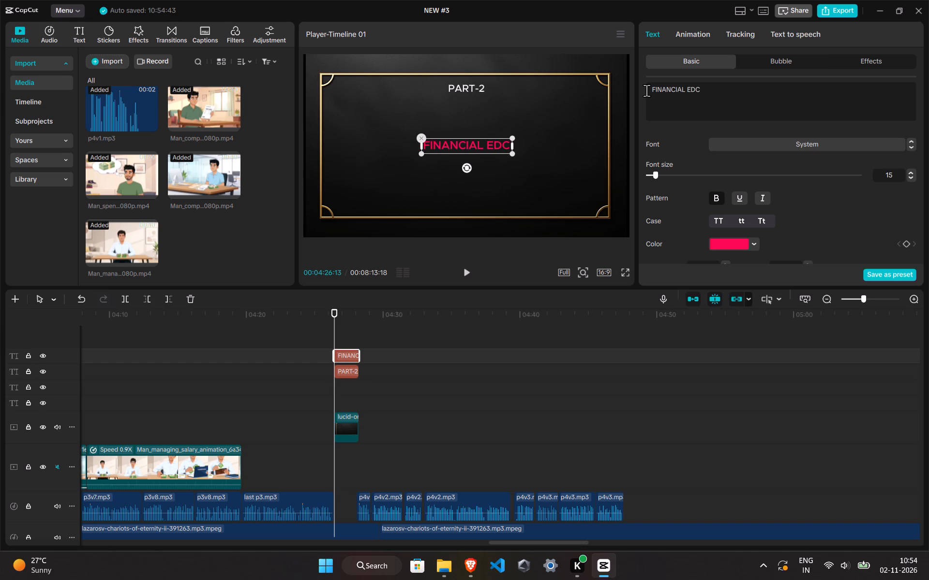
{"action": "key", "text": "BackSpace"}
{"action": "type", "text": "UCATION"}
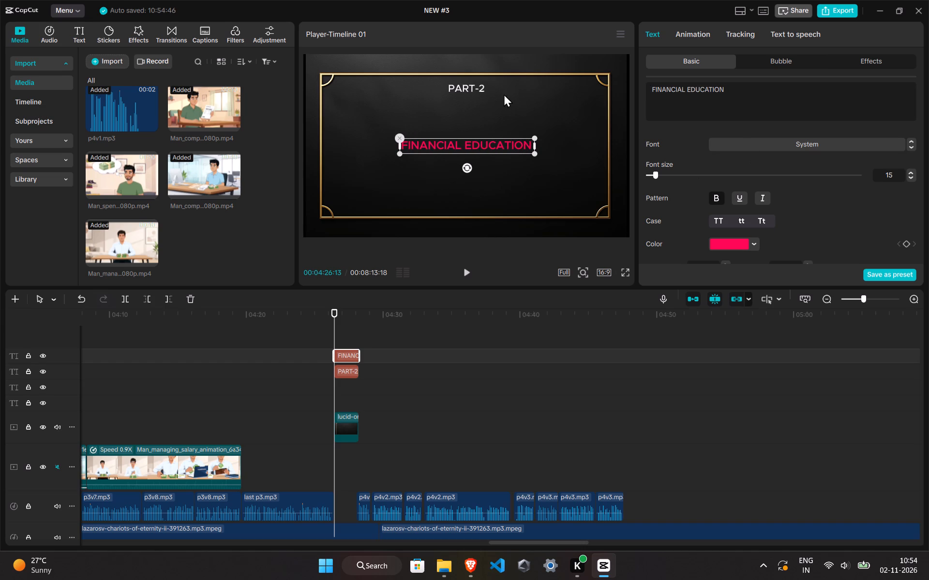
Change the title card's PART-2 label to PART-3 and play back the narration leading up to the card.
{"action": "left_click", "coordinate": [497, 79]}
{"action": "left_click", "coordinate": [475, 81]}
{"action": "left_click", "coordinate": [475, 88]}
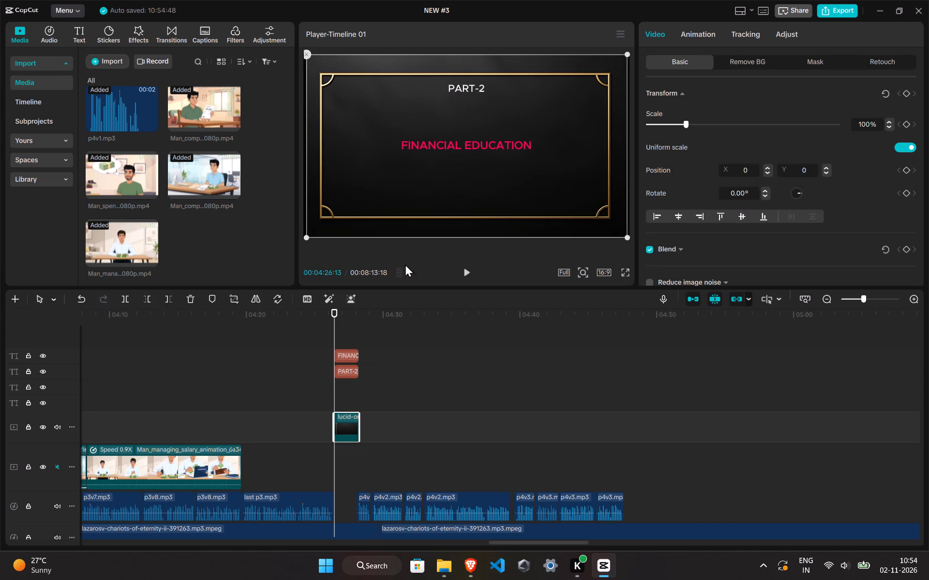
{"action": "left_click", "coordinate": [687, 98]}
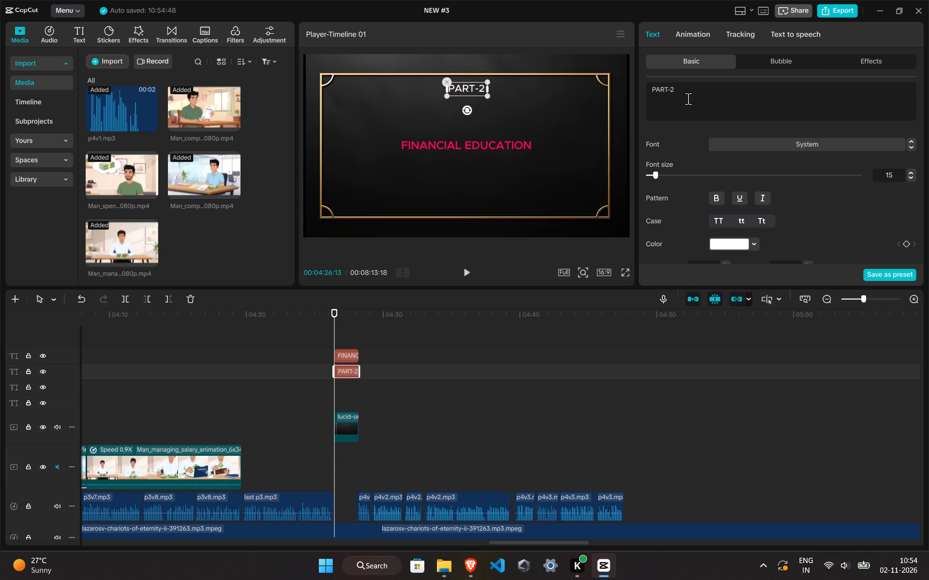
{"action": "key", "text": "BackSpace"}
{"action": "key", "text": "3"}
{"action": "left_click", "coordinate": [241, 328]}
{"action": "key", "text": "space"}
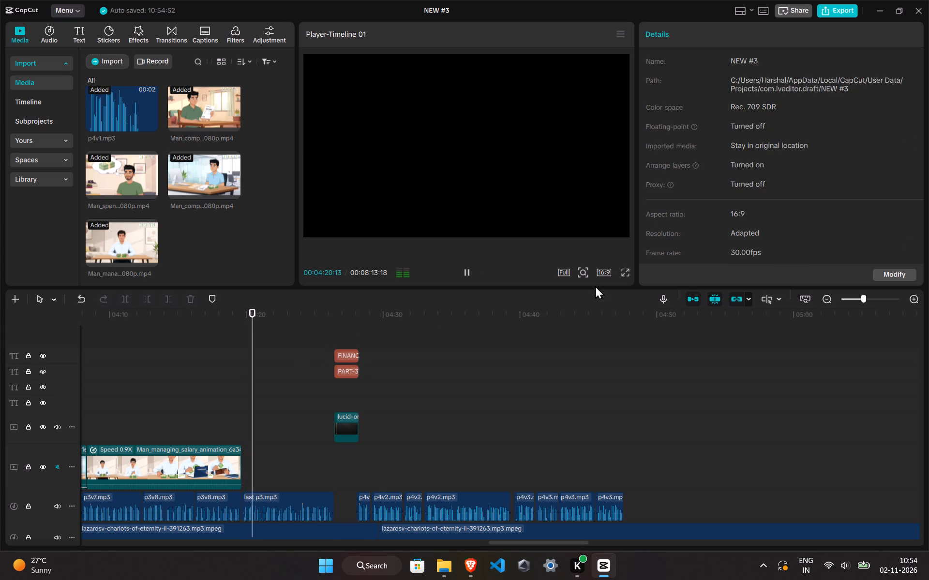
{"action": "scroll", "coordinate": [464, 362], "scroll_direction": "down", "scroll_amount": 1}
{"action": "left_click", "coordinate": [306, 402]}
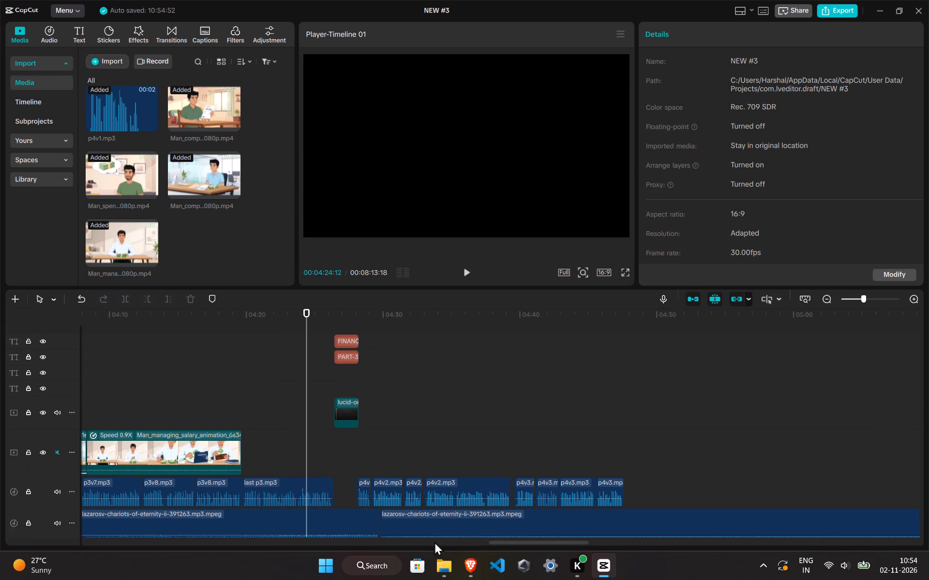
Switch to Brave and download the processed Man_saving_money_in_box video into the CLIPS folder, replacing the existing file.
{"action": "left_click", "coordinate": [461, 565]}
{"action": "left_click", "coordinate": [459, 0]}
{"action": "scroll", "coordinate": [405, 194], "scroll_direction": "up", "scroll_amount": 1}
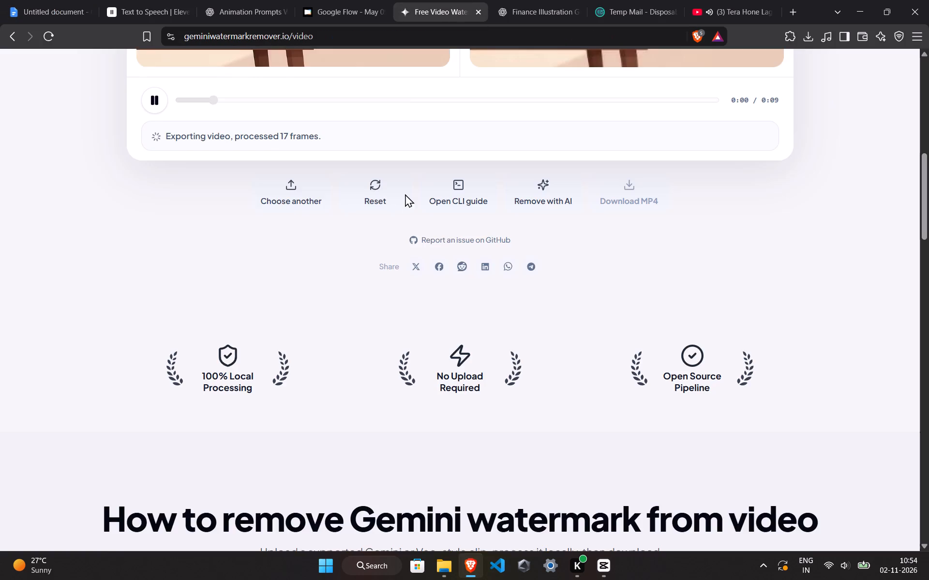
{"action": "scroll", "coordinate": [405, 194], "scroll_direction": "up", "scroll_amount": 1}
{"action": "scroll", "coordinate": [473, 168], "scroll_direction": "down", "scroll_amount": 1}
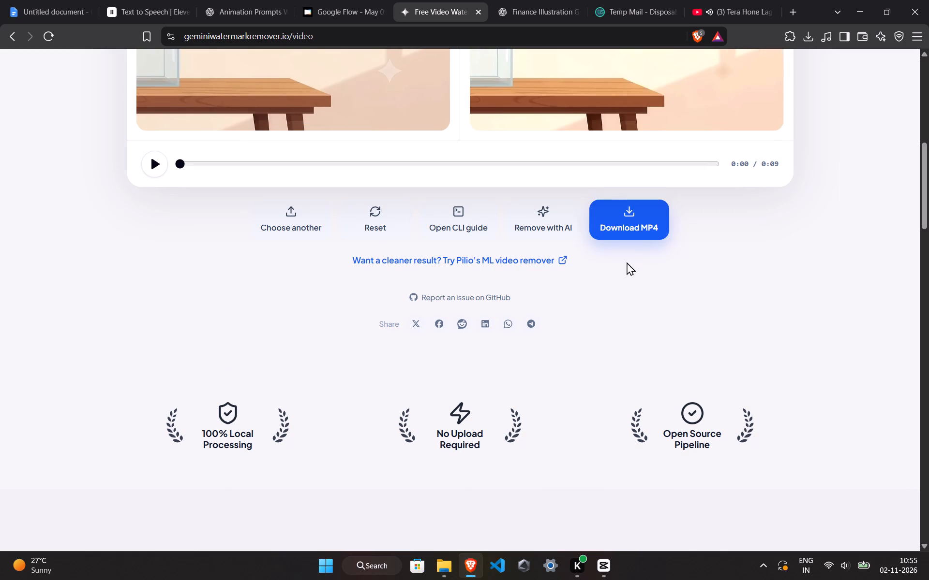
{"action": "left_click", "coordinate": [622, 235]}
{"action": "left_click", "coordinate": [178, 108]}
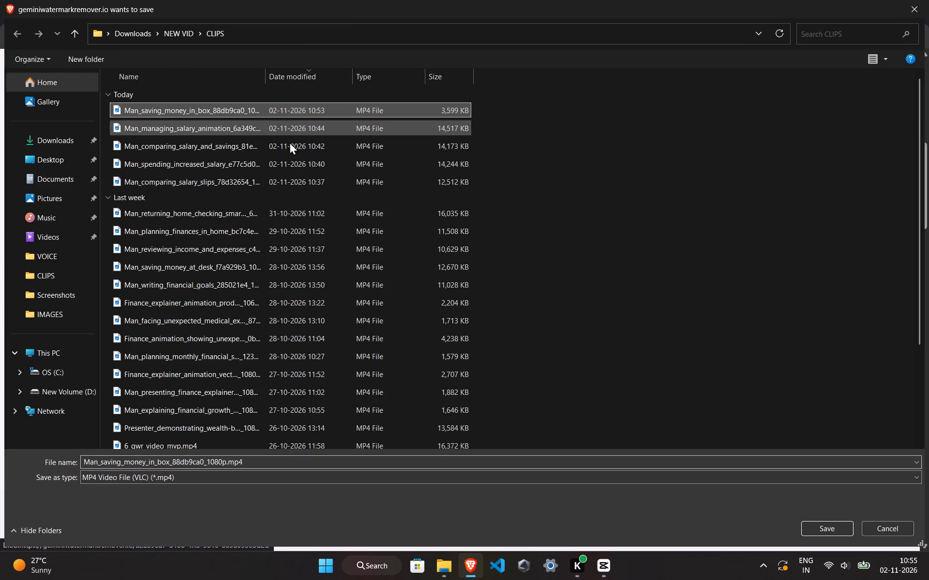
{"action": "left_click", "coordinate": [836, 529]}
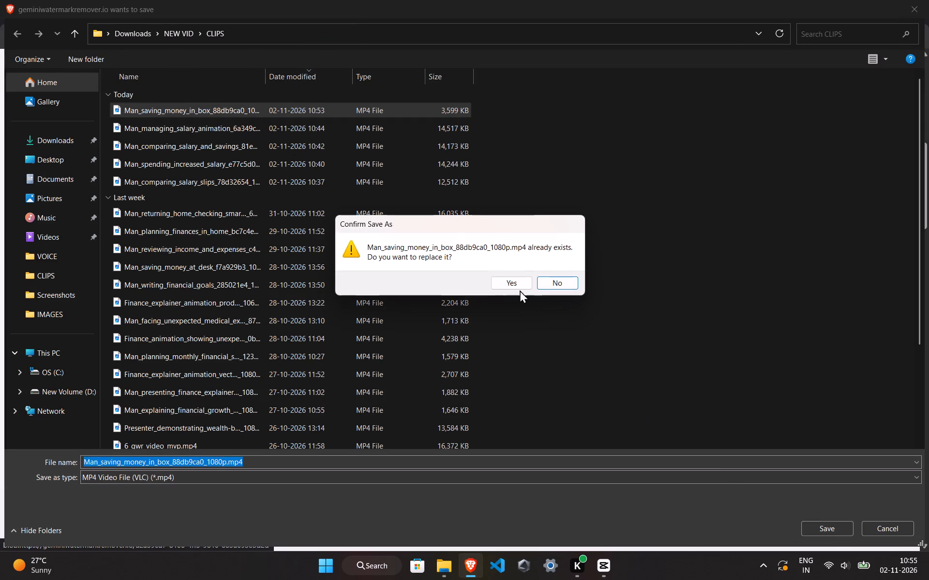
{"action": "left_click", "coordinate": [510, 286]}
Return to CapCut and import the Man_saving_money_in_box clip from the CLIPS folder into the project media.
{"action": "left_click", "coordinate": [604, 573]}
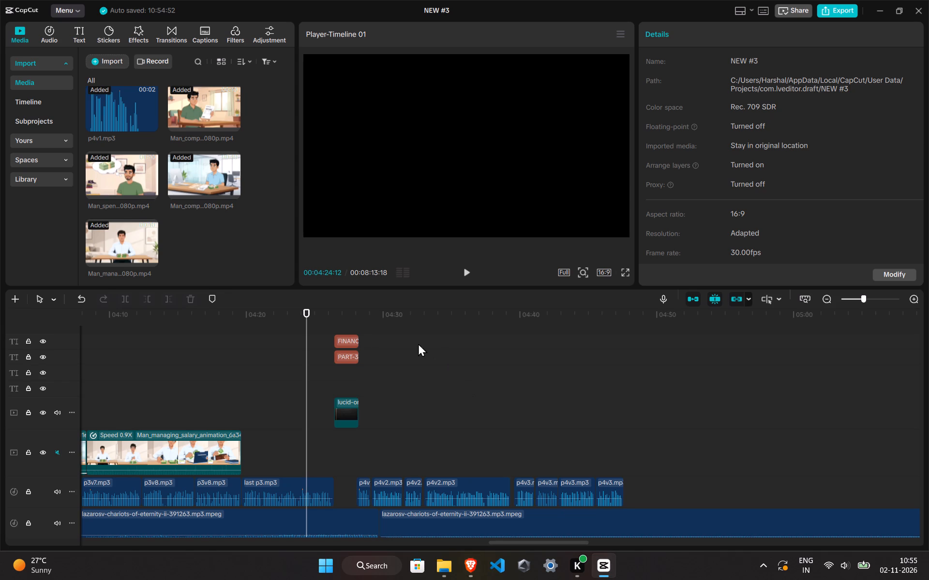
{"action": "left_click", "coordinate": [115, 54]}
{"action": "left_click", "coordinate": [118, 70]}
{"action": "left_click", "coordinate": [116, 68]}
{"action": "left_click", "coordinate": [155, 87]}
{"action": "left_click", "coordinate": [172, 100]}
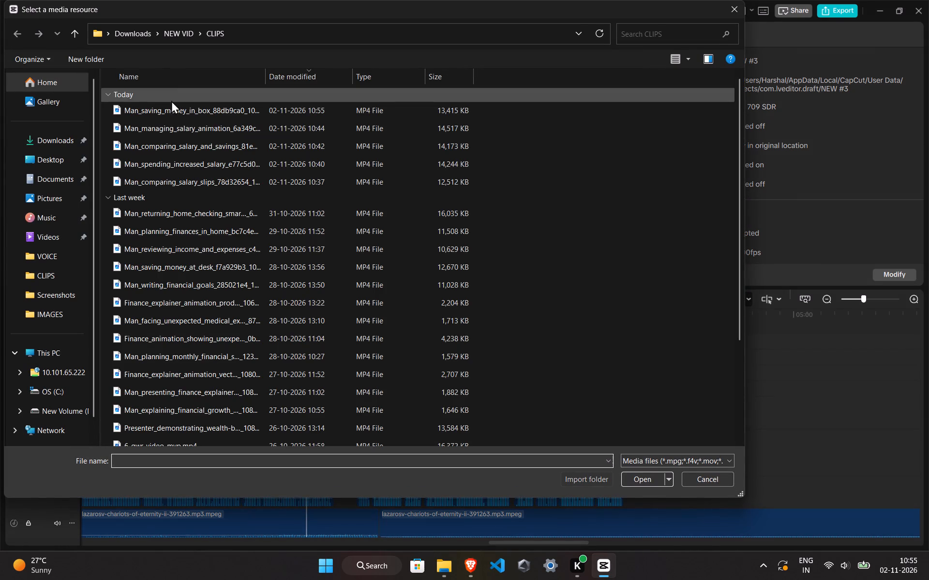
{"action": "left_click", "coordinate": [170, 108]}
{"action": "left_click", "coordinate": [505, 231]}
{"action": "left_click", "coordinate": [436, 105]}
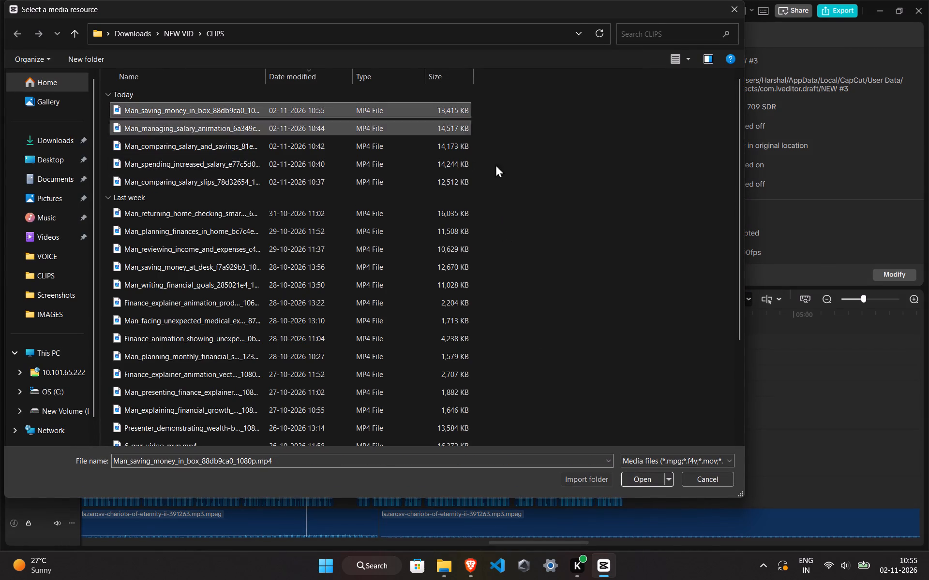
{"action": "left_click", "coordinate": [646, 481]}
Place the Man_saving_money_in_box clip on the main video track directly after the Man_managing_salary clip and play it back.
{"action": "left_click_drag", "start_coordinate": [199, 252], "coordinate": [211, 275]}
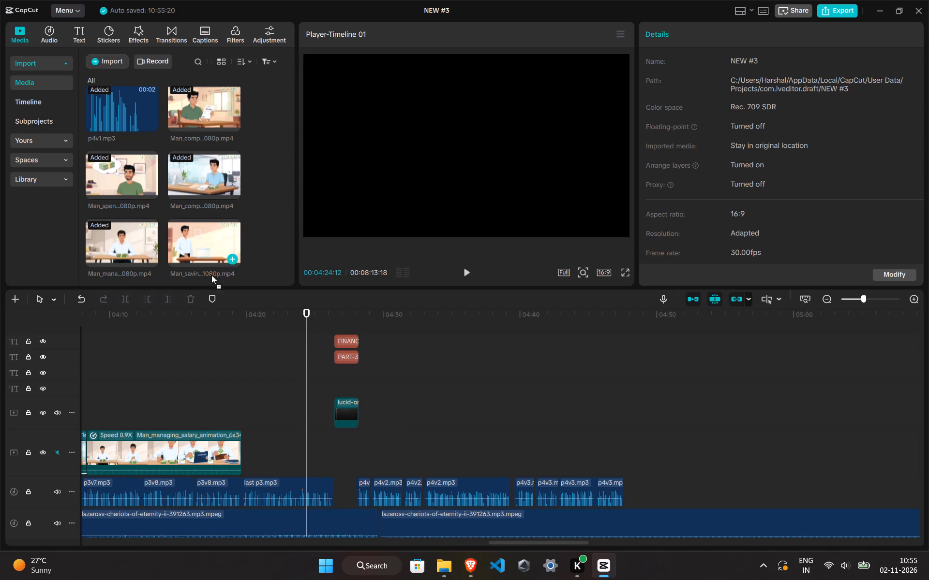
{"action": "left_click_drag", "start_coordinate": [211, 275], "coordinate": [247, 458]}
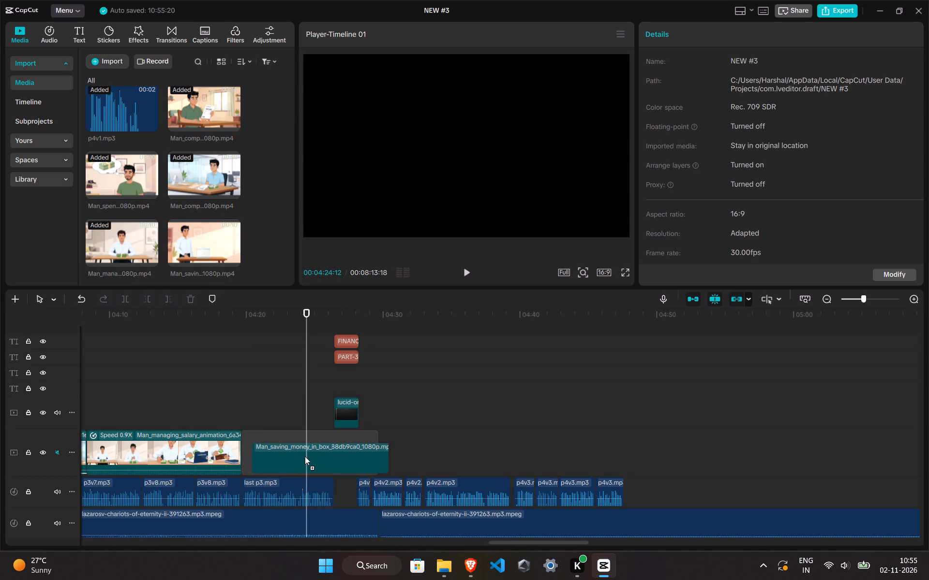
{"action": "left_click_drag", "start_coordinate": [318, 412], "coordinate": [310, 471]}
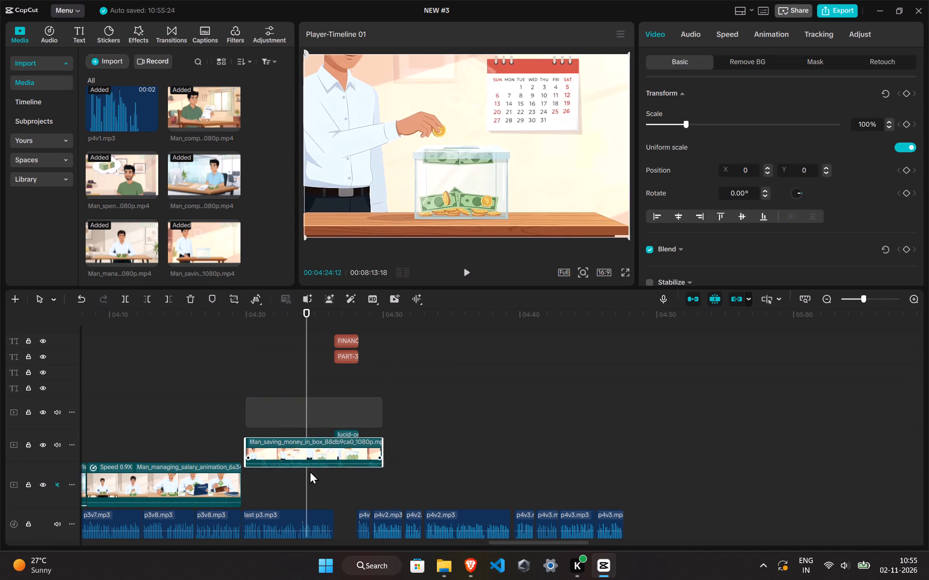
{"action": "left_click_drag", "start_coordinate": [310, 471], "coordinate": [304, 489]}
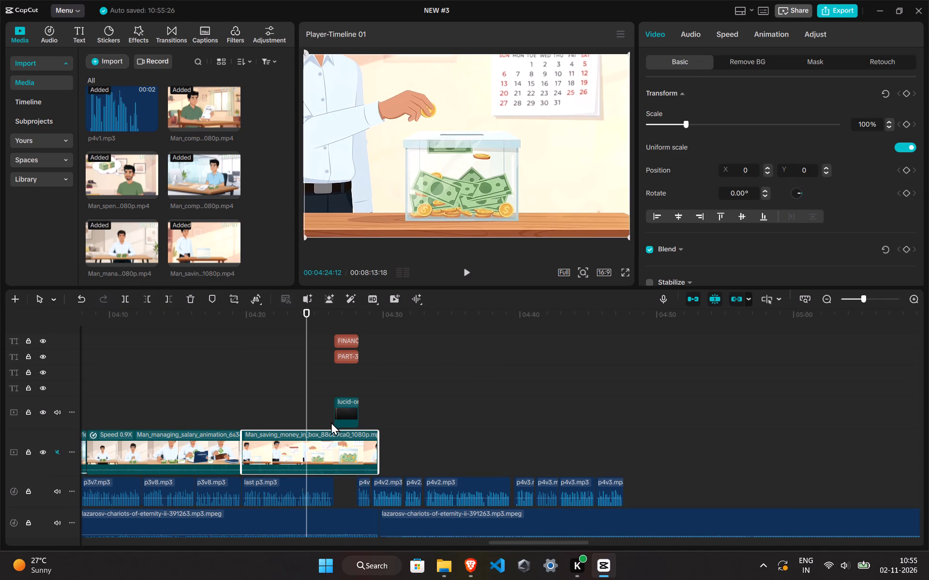
{"action": "left_click", "coordinate": [331, 419]}
{"action": "left_click", "coordinate": [220, 410]}
{"action": "key", "text": "space"}
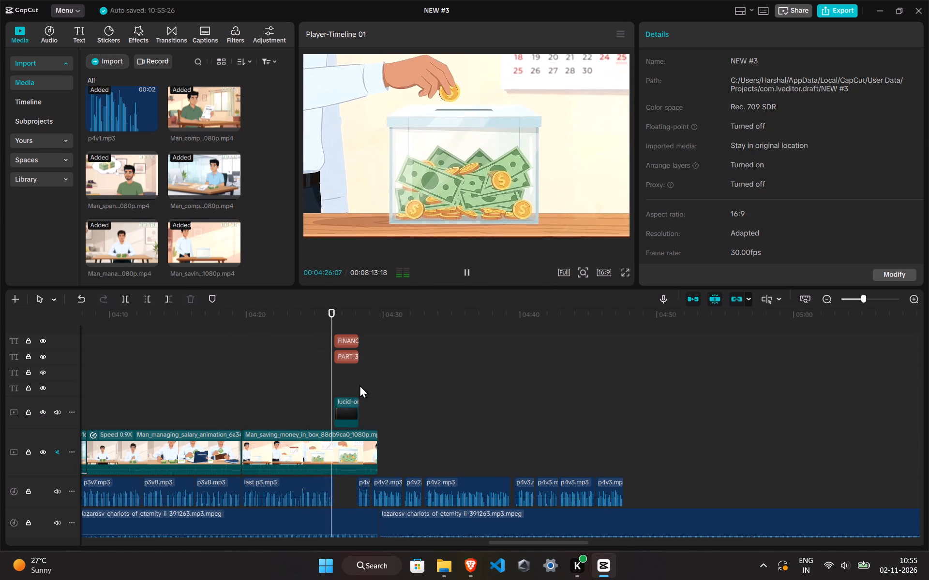
Enlarge the title card's black-and-gold background image to 102% scale so it covers the full frame.
{"action": "scroll", "coordinate": [316, 422], "scroll_direction": "up", "scroll_amount": 10, "text": "ctrl"}
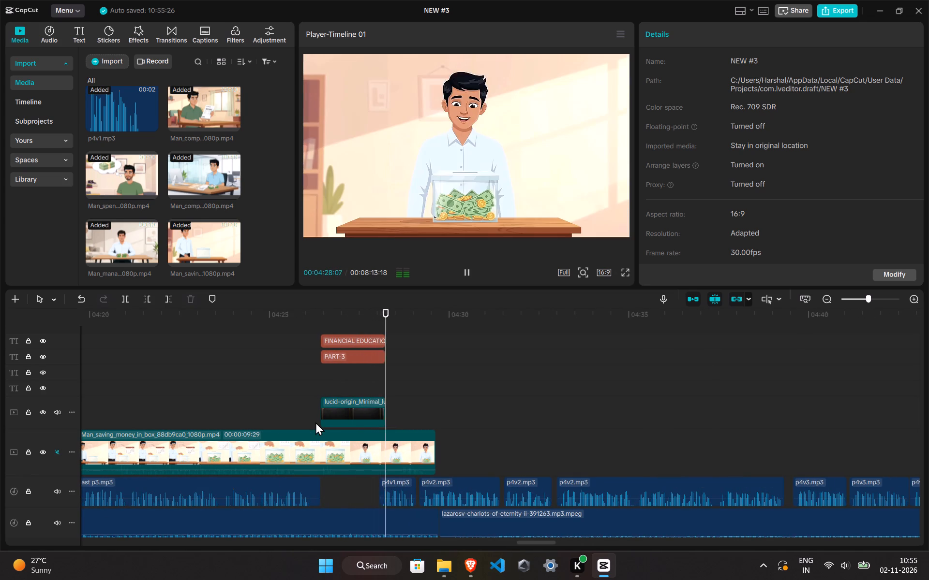
{"action": "left_click", "coordinate": [294, 393]}
{"action": "left_click", "coordinate": [315, 394]}
{"action": "left_click", "coordinate": [322, 398]}
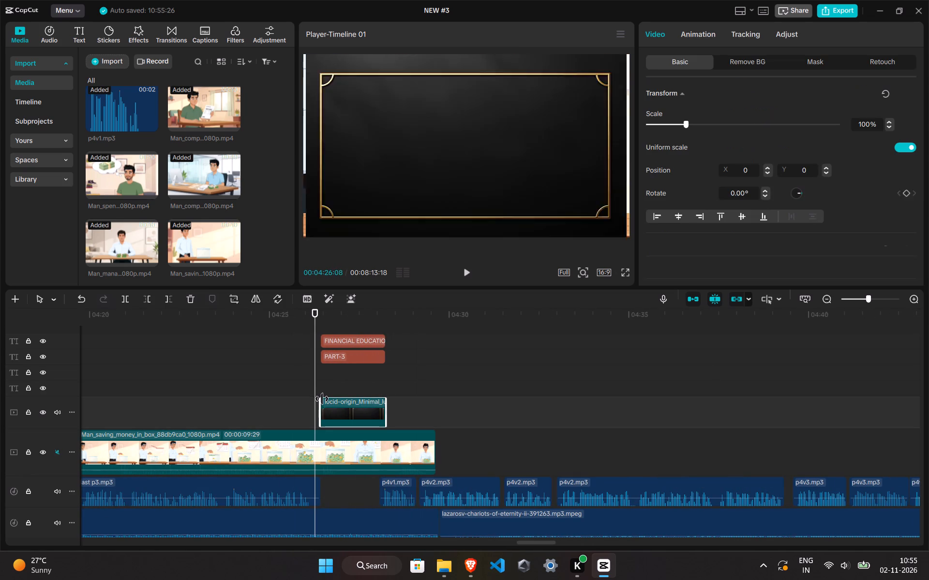
{"action": "left_click", "coordinate": [320, 401]}
{"action": "left_click", "coordinate": [321, 390]}
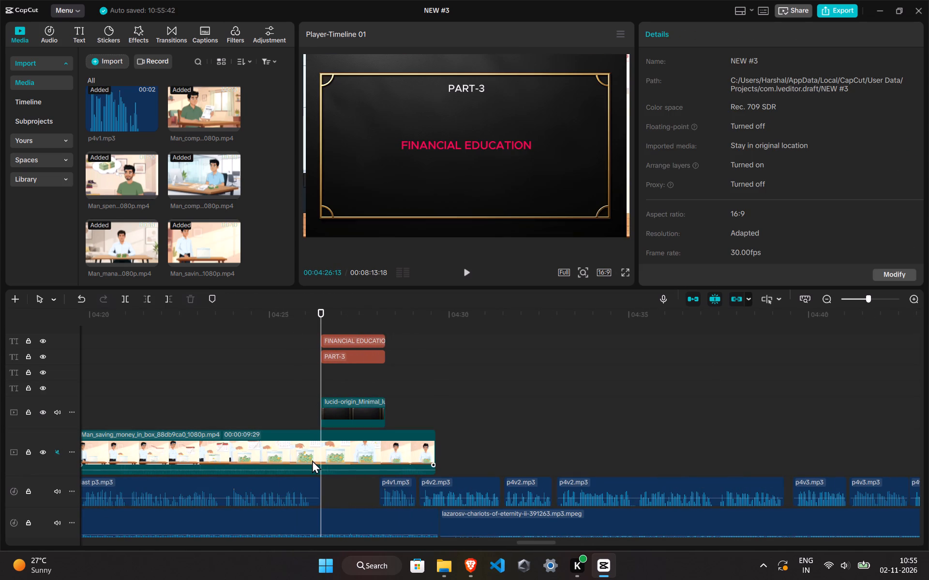
{"action": "left_click", "coordinate": [315, 458]}
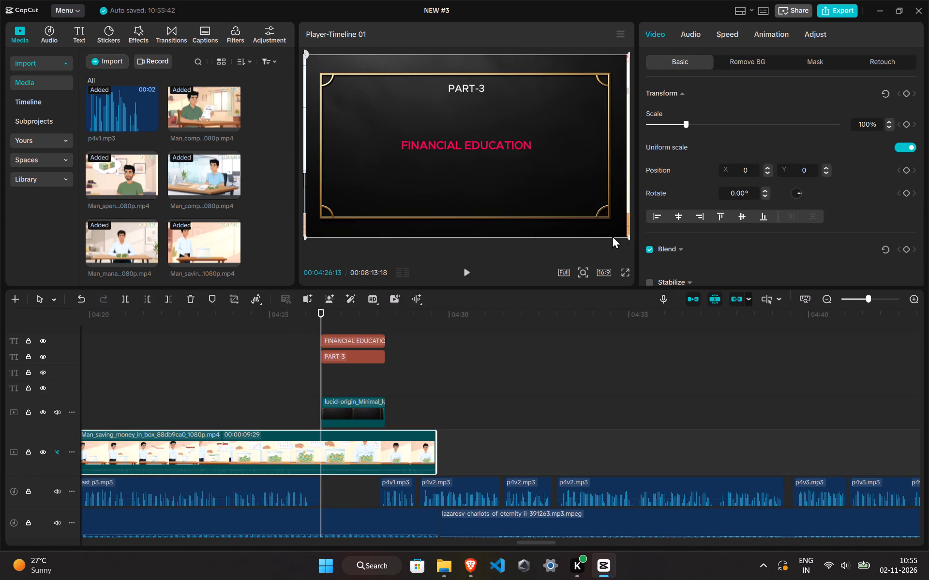
{"action": "left_click", "coordinate": [603, 227]}
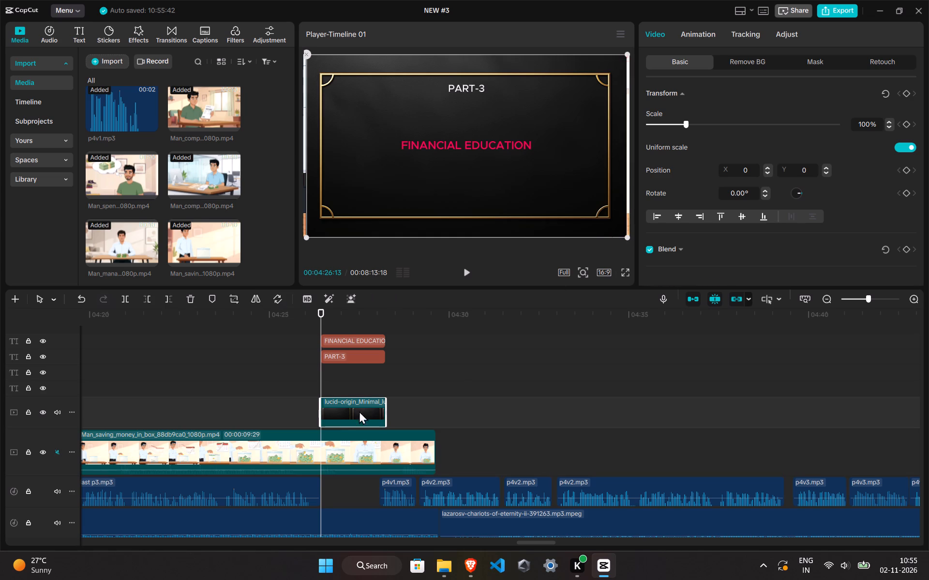
{"action": "left_click", "coordinate": [343, 414]}
{"action": "left_click_drag", "start_coordinate": [626, 236], "coordinate": [628, 240]}
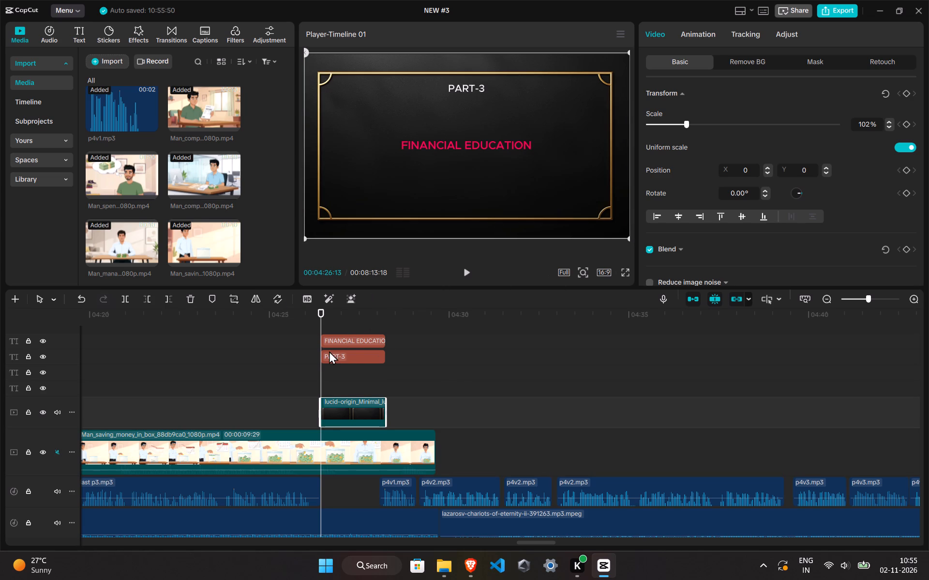
Split the Man_saving_money_in_box clip at 00:04:26:13, where the title card starts, and delete the part after the cut.
{"action": "left_click", "coordinate": [268, 386]}
{"action": "left_click", "coordinate": [322, 400]}
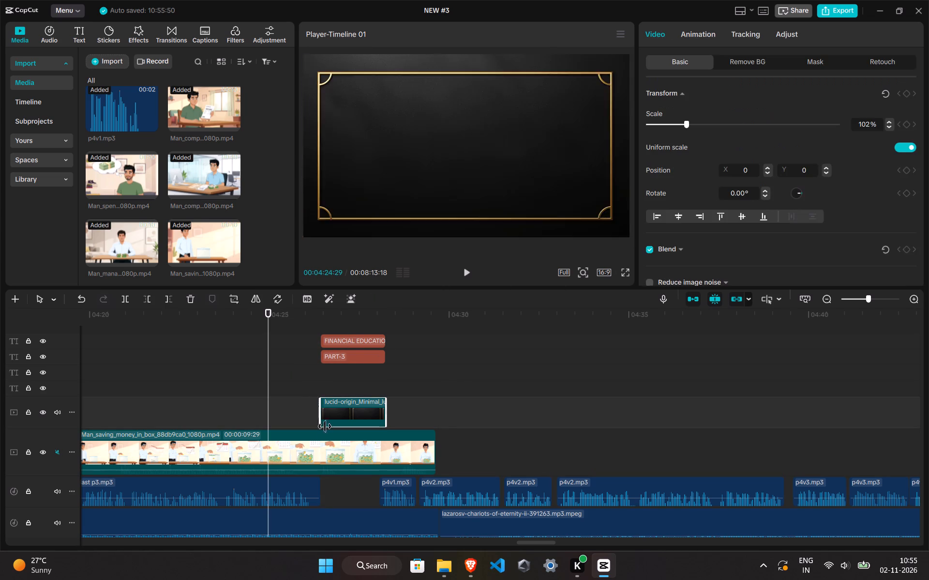
{"action": "left_click", "coordinate": [318, 391]}
{"action": "left_click", "coordinate": [329, 446]}
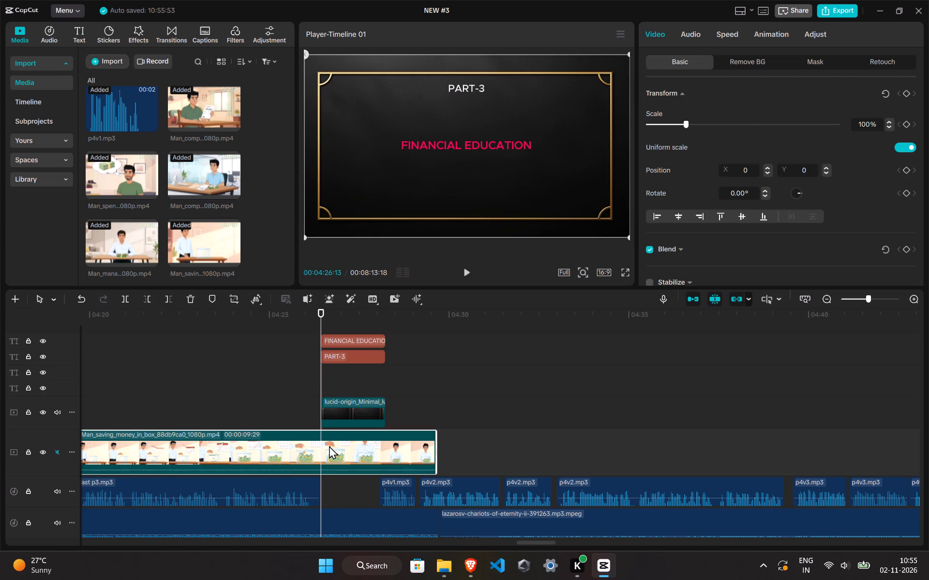
{"action": "key", "text": "ctrl+b"}
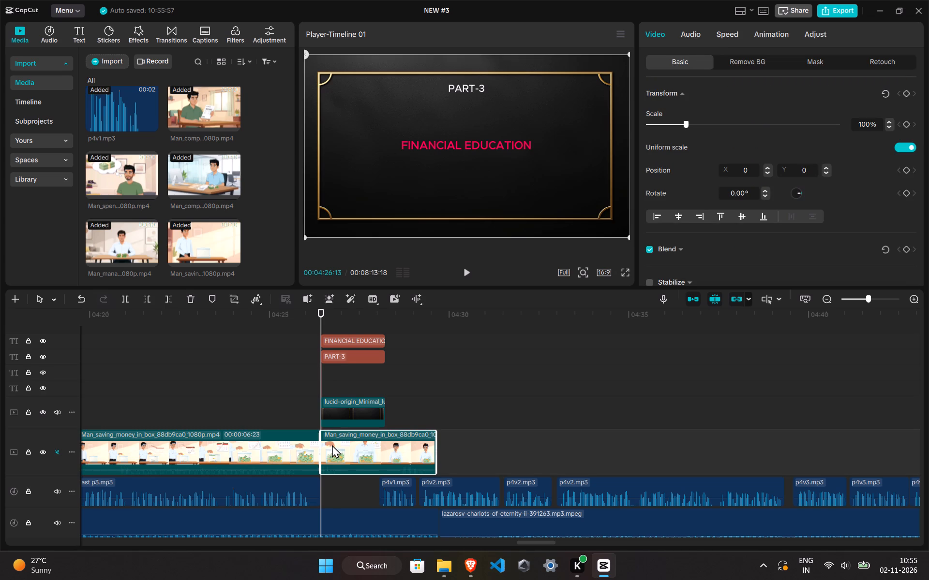
{"action": "left_click", "coordinate": [190, 300]}
Apply a Fade Out animation with a 0.4 s duration to the trimmed Man_saving_money_in_box clip.
{"action": "left_click", "coordinate": [301, 387]}
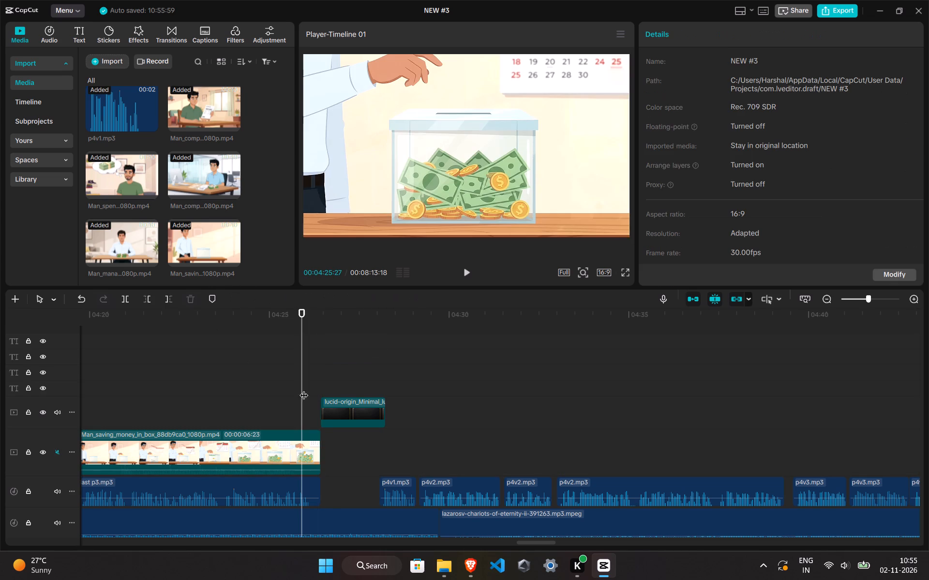
{"action": "left_click", "coordinate": [314, 442]}
{"action": "scroll", "coordinate": [314, 442], "scroll_direction": "up", "scroll_amount": 10, "text": "ctrl"}
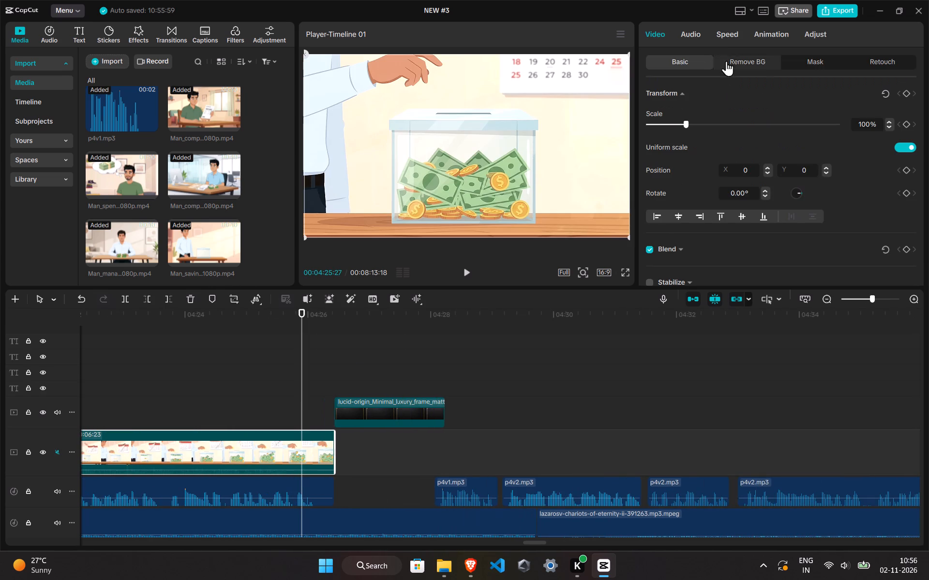
{"action": "left_click", "coordinate": [761, 31]}
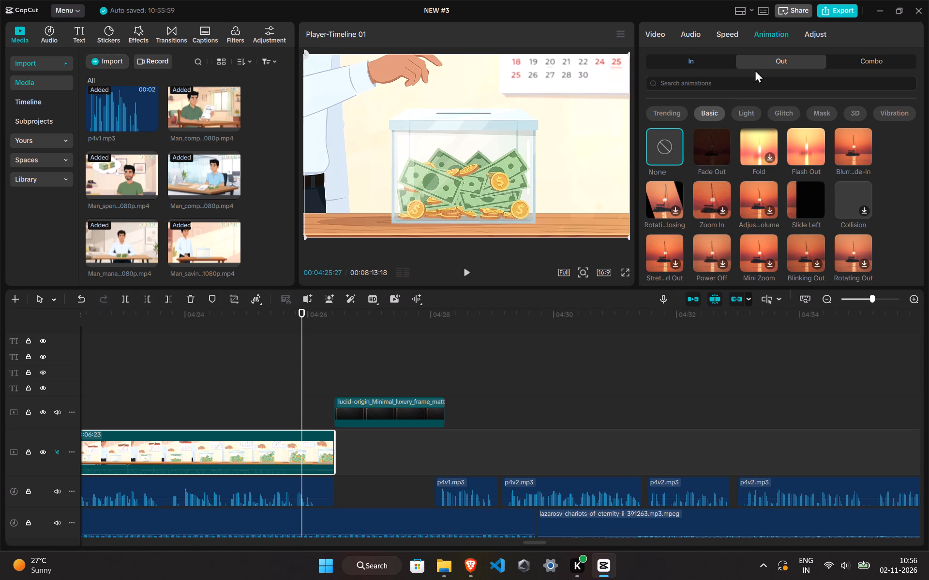
{"action": "left_click", "coordinate": [710, 140]}
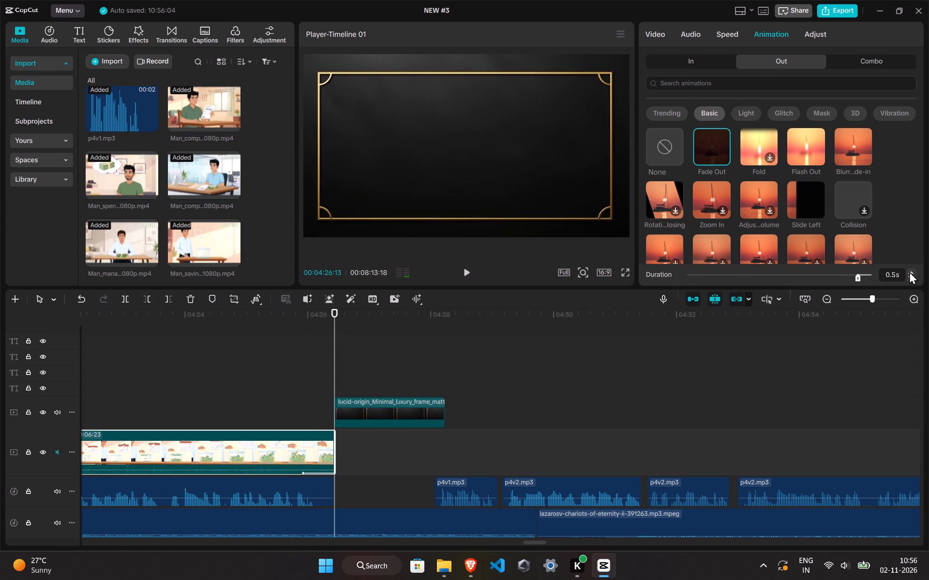
{"action": "left_click", "coordinate": [910, 277]}
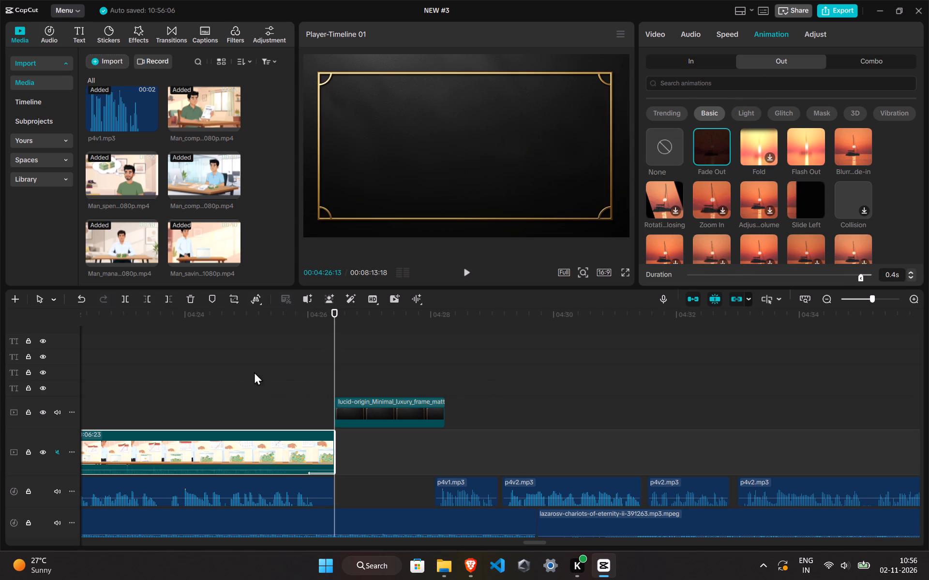
Play back the title card section that follows the Man_saving_money_in_box clip.
{"action": "left_click", "coordinate": [242, 371]}
{"action": "key", "text": "space"}
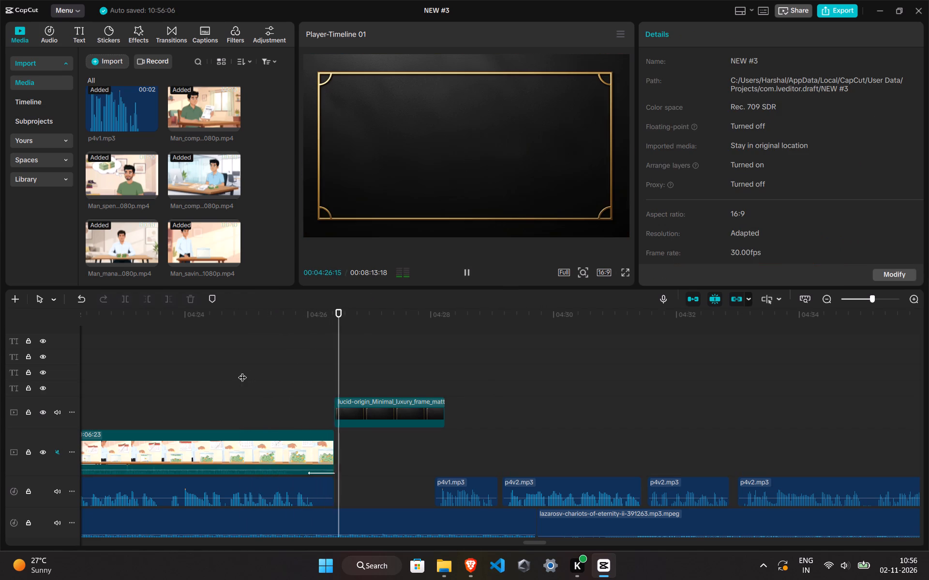
{"action": "scroll", "coordinate": [243, 371], "scroll_direction": "down", "scroll_amount": 11}
{"action": "scroll", "coordinate": [391, 371], "scroll_direction": "up", "scroll_amount": 11, "text": "ctrl"}
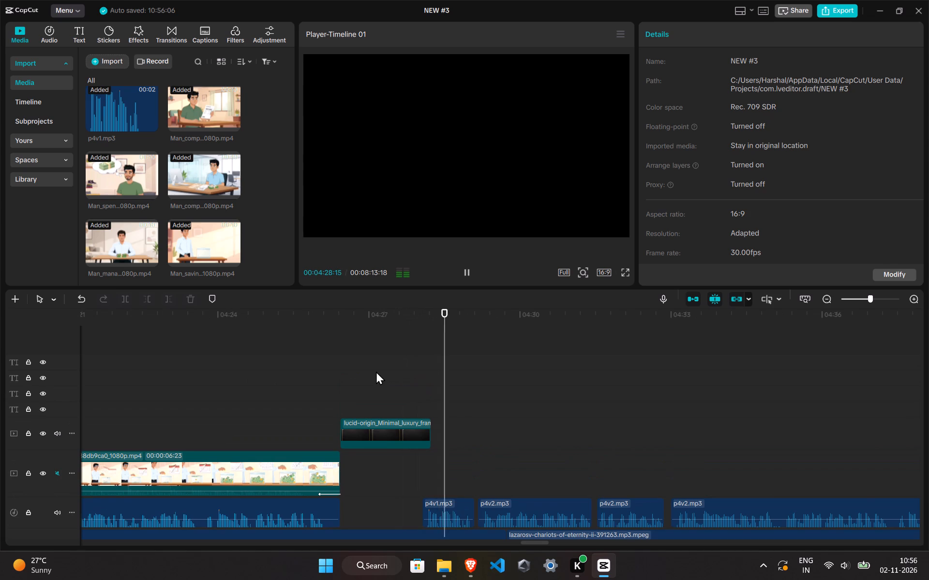
{"action": "scroll", "coordinate": [376, 371], "scroll_direction": "up", "scroll_amount": 3, "text": "ctrl"}
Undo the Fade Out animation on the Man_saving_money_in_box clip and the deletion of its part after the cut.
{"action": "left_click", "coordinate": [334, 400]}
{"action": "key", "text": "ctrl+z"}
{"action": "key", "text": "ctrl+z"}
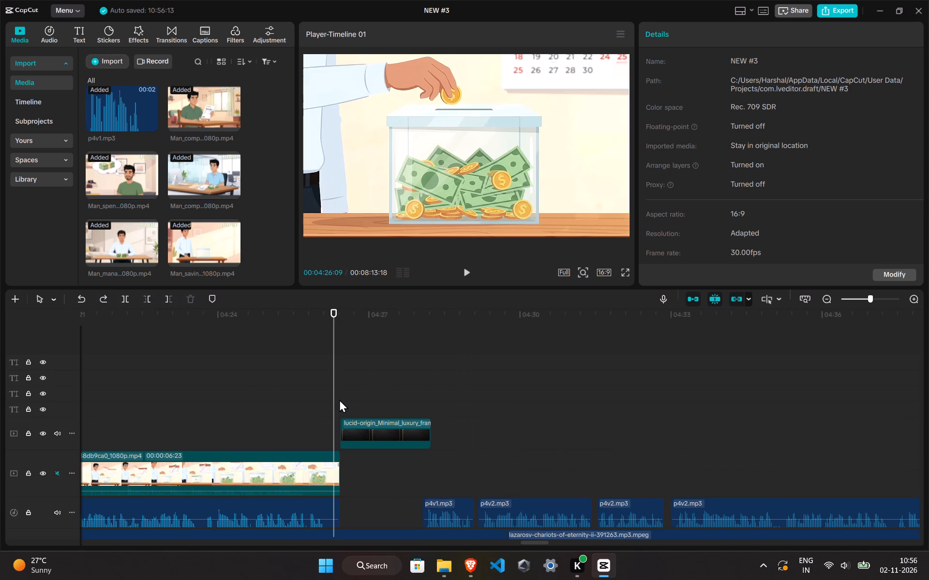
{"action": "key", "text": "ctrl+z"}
Delete the part of the Man_saving_money_in_box clip that lies after the cut at 00:04:26:13.
{"action": "left_click", "coordinate": [358, 464]}
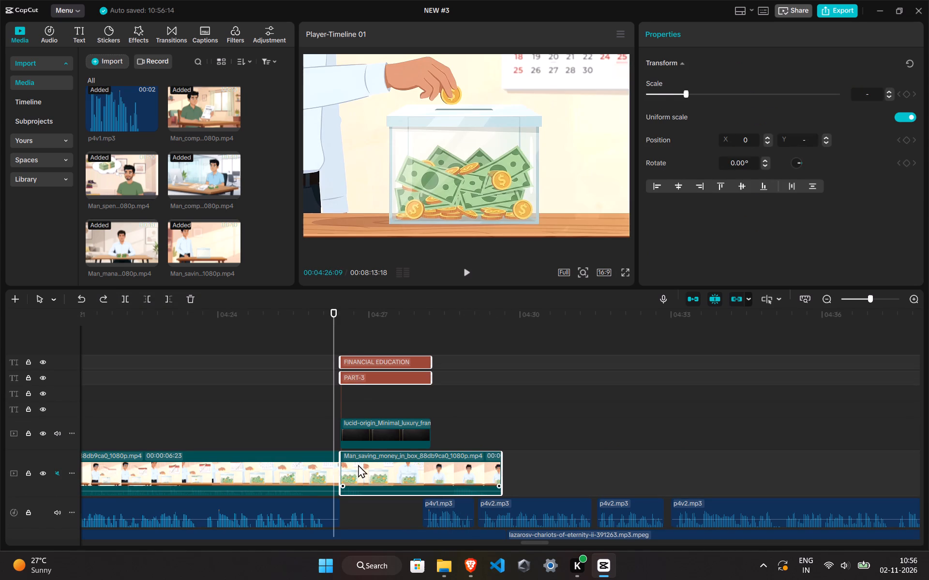
{"action": "left_click", "coordinate": [187, 300]}
{"action": "left_click", "coordinate": [337, 408]}
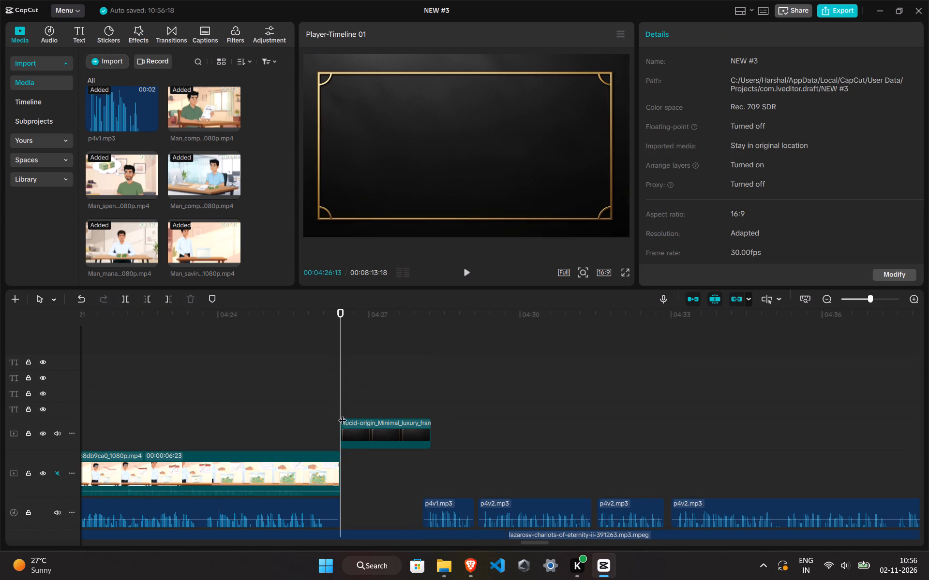
Apply a Fade Out animation with a 0.3 s duration to the trimmed Man_saving_money_in_box clip.
{"action": "left_click", "coordinate": [322, 459]}
{"action": "left_click", "coordinate": [773, 35]}
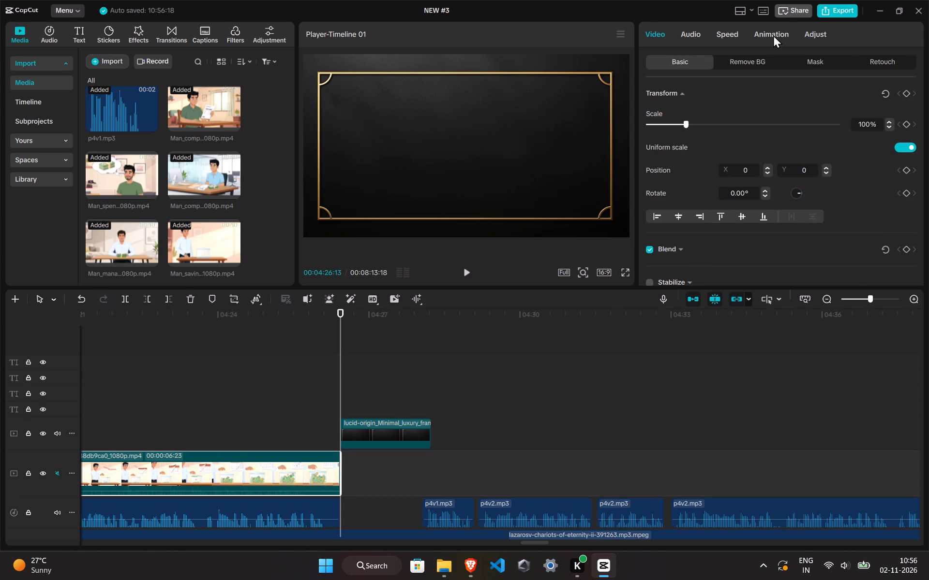
{"action": "left_click", "coordinate": [718, 142]}
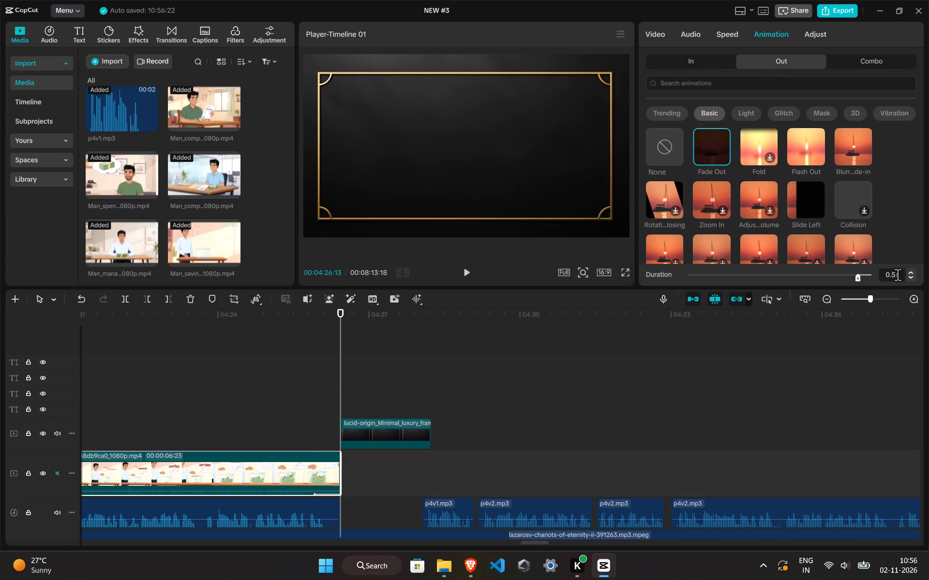
{"action": "left_click", "coordinate": [909, 278]}
{"action": "left_click", "coordinate": [910, 275]}
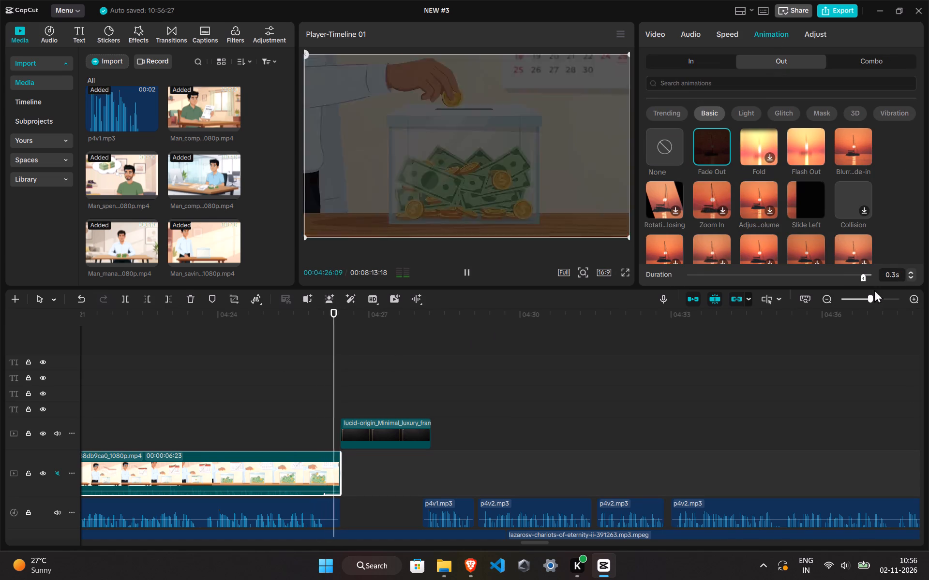
Play back the end of the Man_saving_money_in_box clip and its fade into the title card.
{"action": "left_click", "coordinate": [179, 388]}
{"action": "key", "text": "space"}
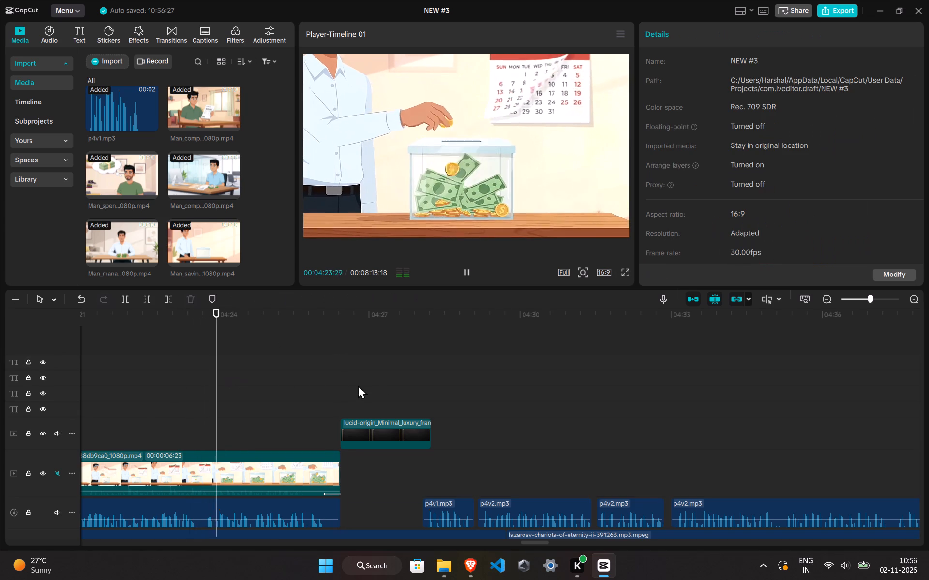
{"action": "scroll", "coordinate": [383, 391], "scroll_direction": "up", "scroll_amount": 5, "text": "ctrl"}
{"action": "scroll", "coordinate": [382, 391], "scroll_direction": "down", "scroll_amount": 9, "text": "ctrl"}
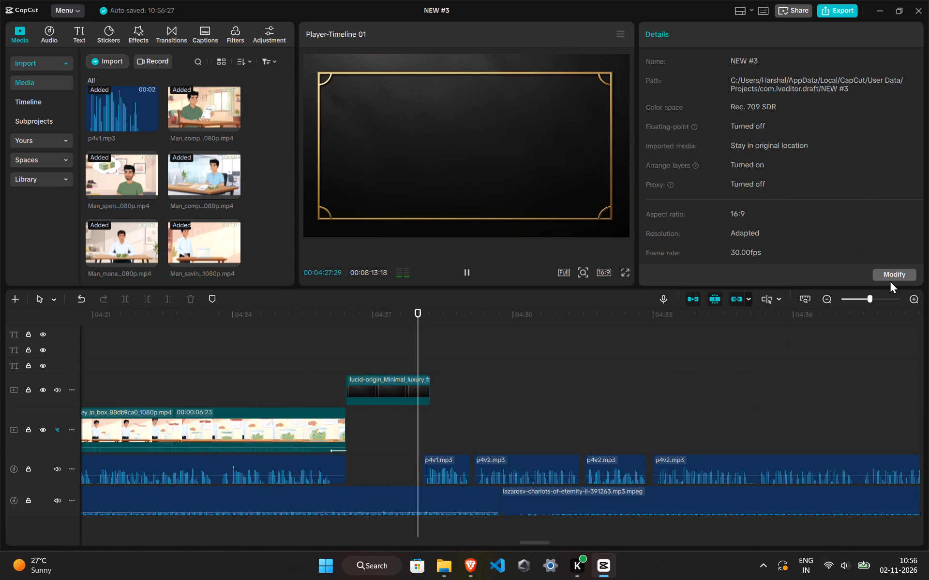
Set the Fade Out duration of the Man_saving_money_in_box clip to 0.5 s.
{"action": "left_click", "coordinate": [340, 393]}
{"action": "left_click", "coordinate": [321, 450]}
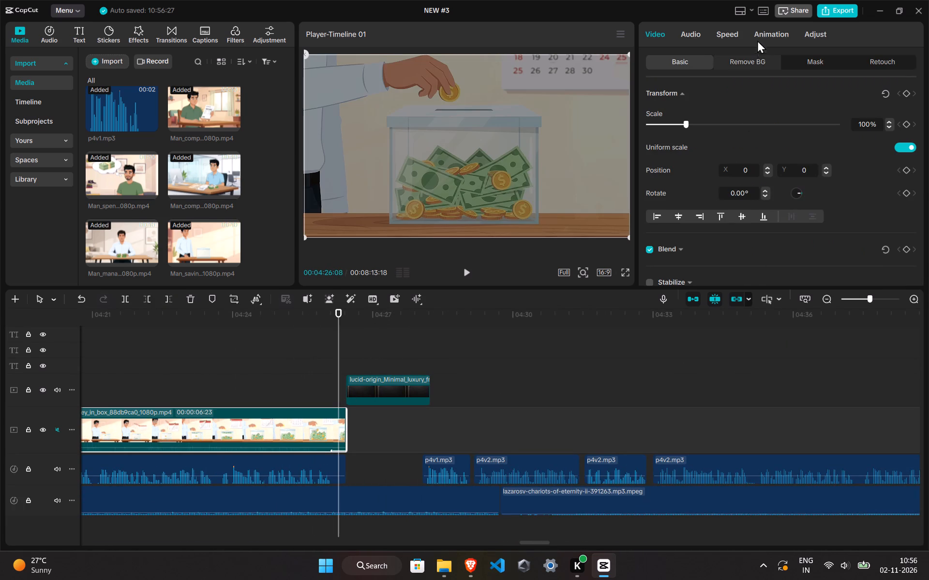
{"action": "left_click", "coordinate": [757, 28]}
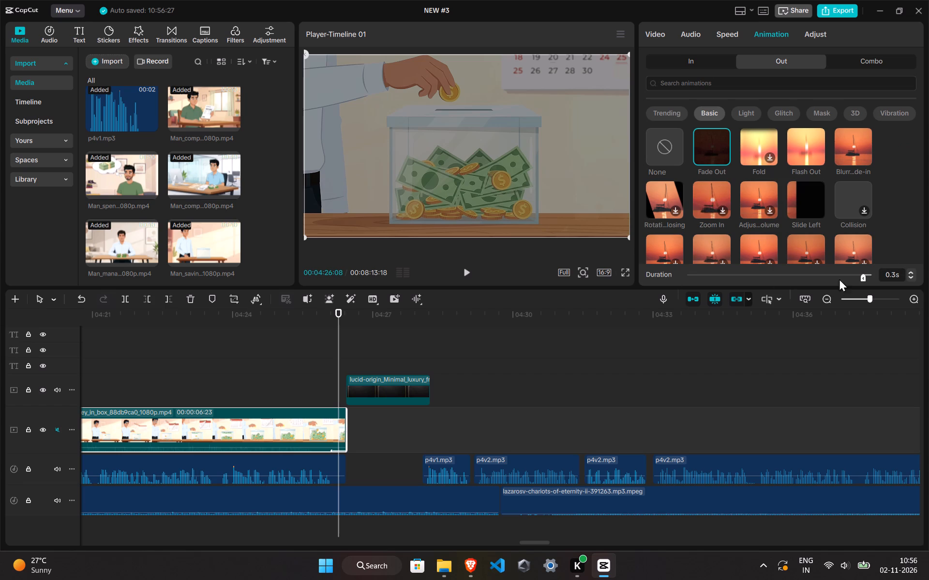
{"action": "left_click", "coordinate": [910, 271]}
{"action": "left_click", "coordinate": [910, 271]}
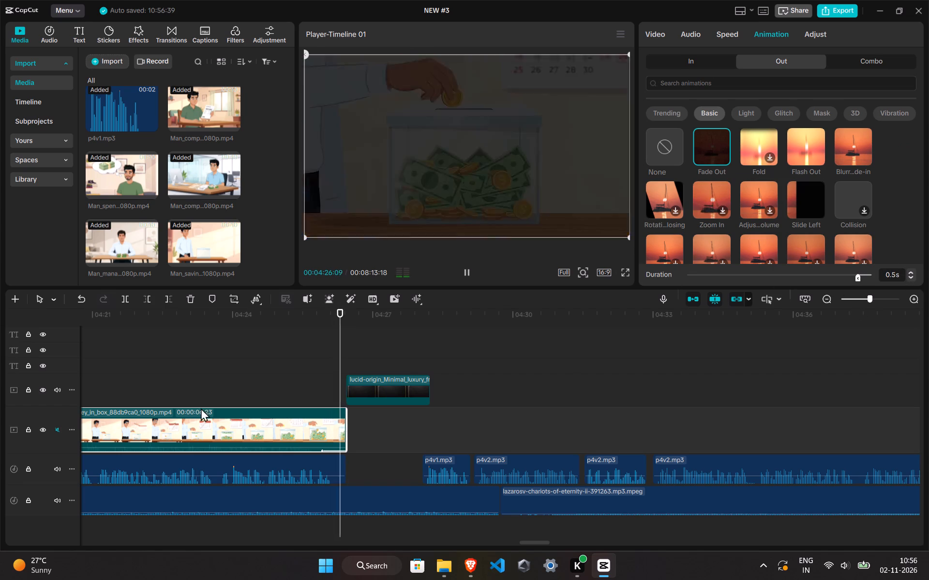
Scrub the timeline to review the placed clips from Man_returning_home to Man_saving_money_in_box.
{"action": "left_click", "coordinate": [203, 349]}
{"action": "scroll", "coordinate": [203, 350], "scroll_direction": "down", "scroll_amount": 14}
{"action": "left_click_drag", "start_coordinate": [203, 350], "coordinate": [155, 359]}
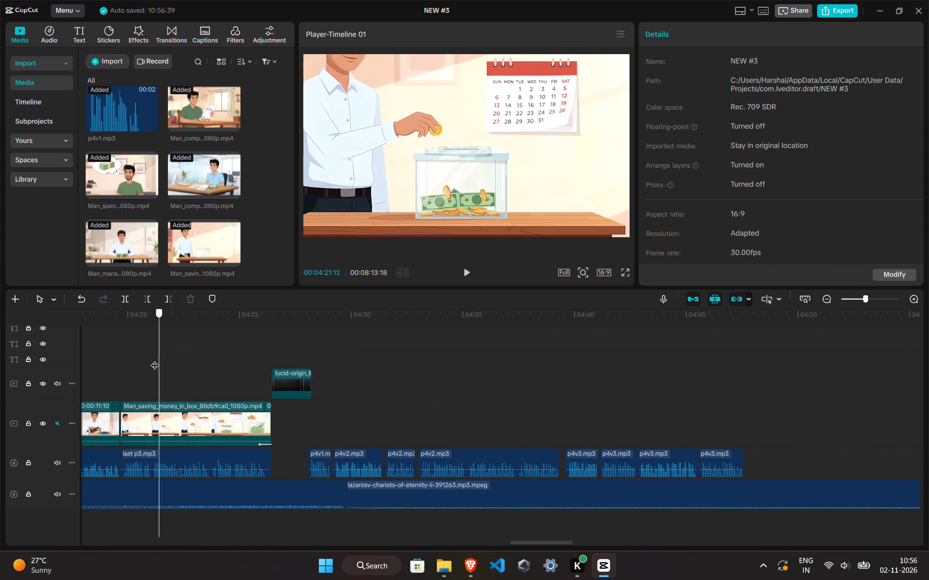
{"action": "left_click_drag", "start_coordinate": [155, 359], "coordinate": [90, 351]}
{"action": "scroll", "coordinate": [620, 369], "scroll_direction": "down", "scroll_amount": 13, "text": "ctrl"}
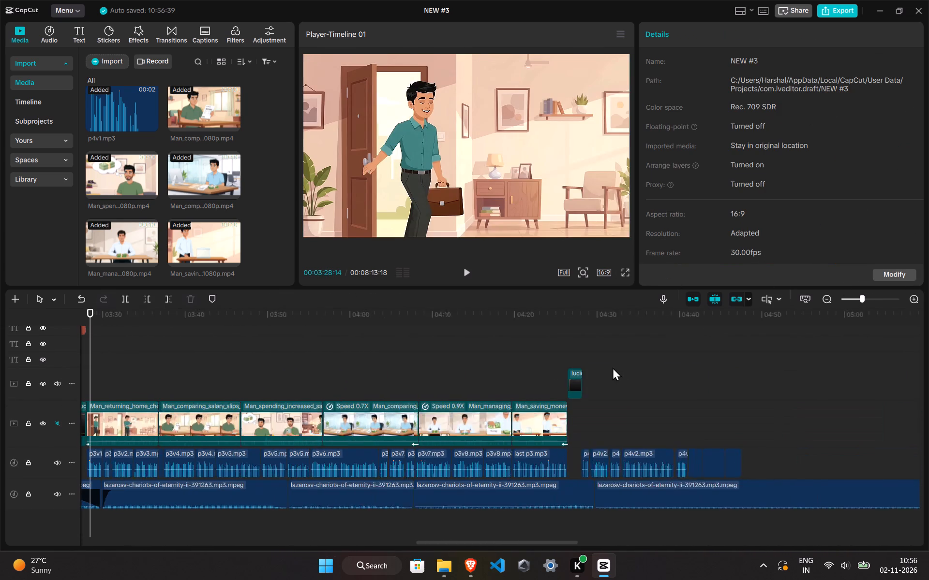
{"action": "left_click", "coordinate": [356, 367]}
{"action": "left_click_drag", "start_coordinate": [355, 366], "coordinate": [343, 367]}
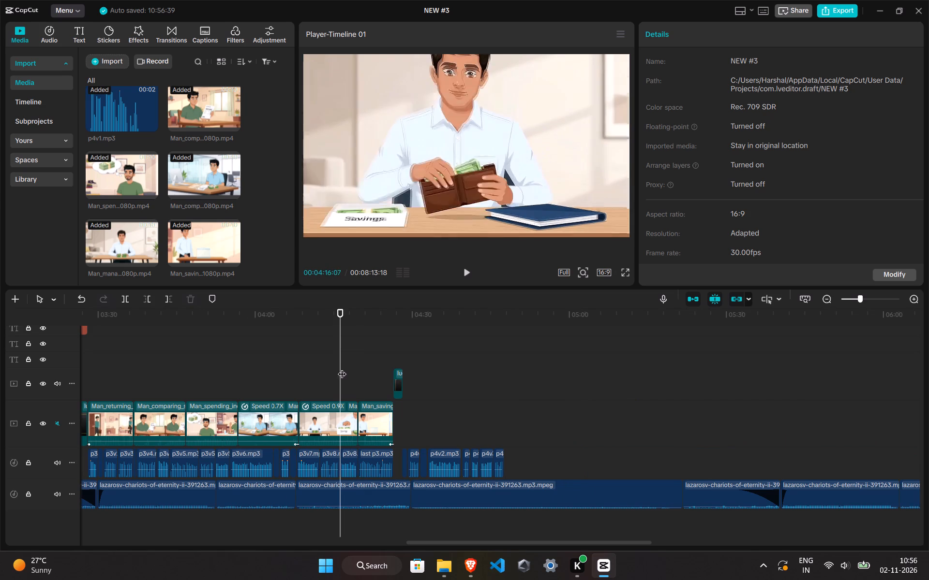
Switch to Brave and review the script document from PART 3: Salary Illusion to PART 7: Solution — Change Your Thinking.
{"action": "left_click", "coordinate": [470, 570]}
{"action": "left_click", "coordinate": [0, 0]}
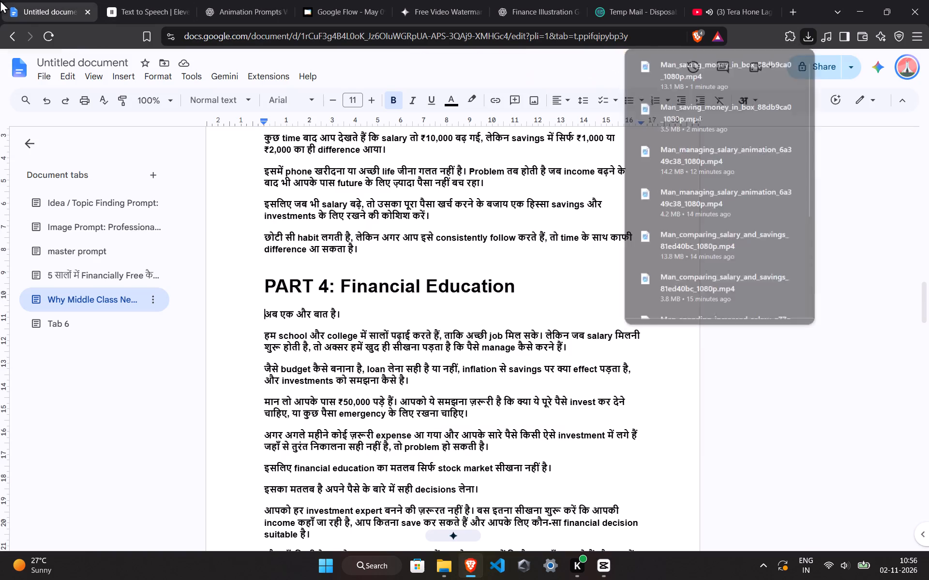
{"action": "scroll", "coordinate": [422, 282], "scroll_direction": "up", "scroll_amount": 1}
{"action": "scroll", "coordinate": [429, 323], "scroll_direction": "up", "scroll_amount": 8}
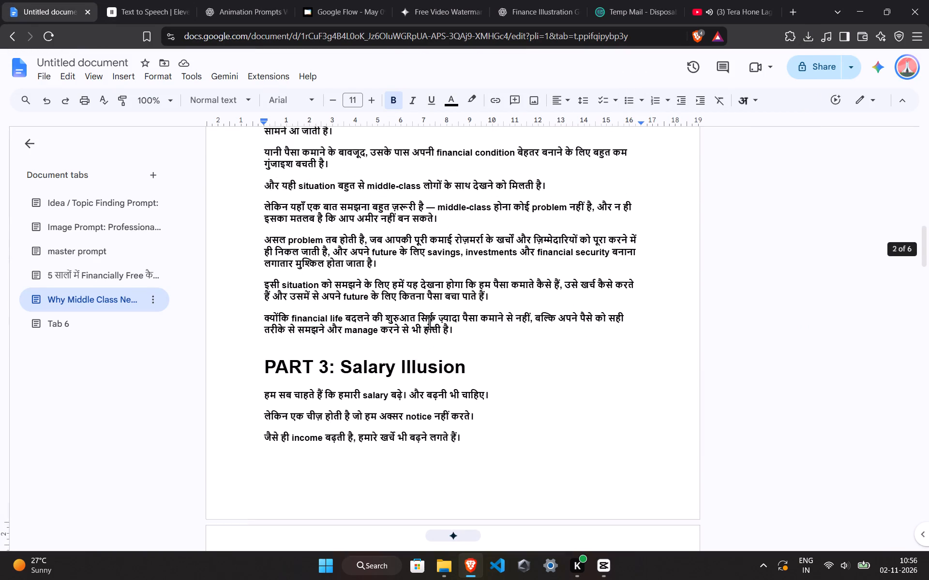
{"action": "scroll", "coordinate": [429, 323], "scroll_direction": "down", "scroll_amount": 19}
{"action": "scroll", "coordinate": [429, 326], "scroll_direction": "down", "scroll_amount": 3}
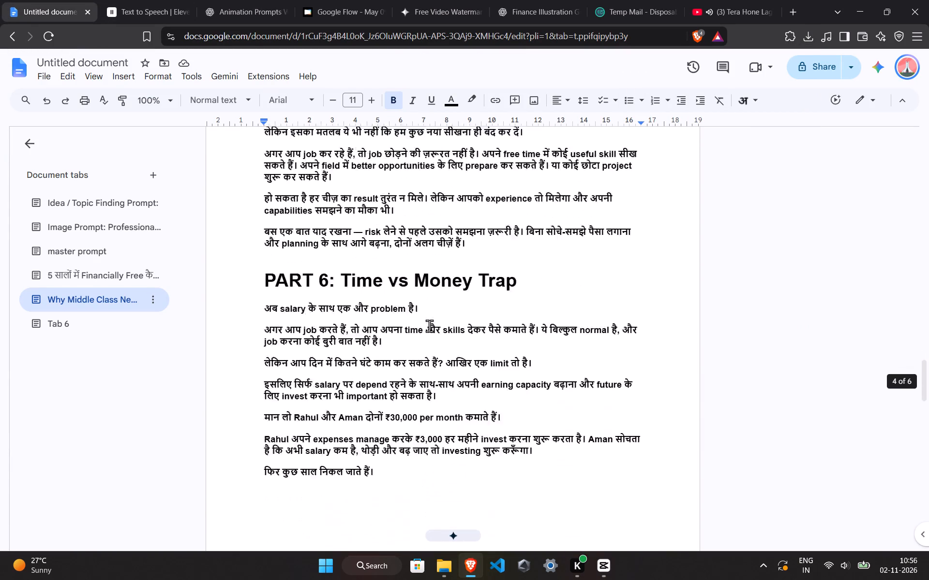
{"action": "scroll", "coordinate": [429, 326], "scroll_direction": "down", "scroll_amount": 6}
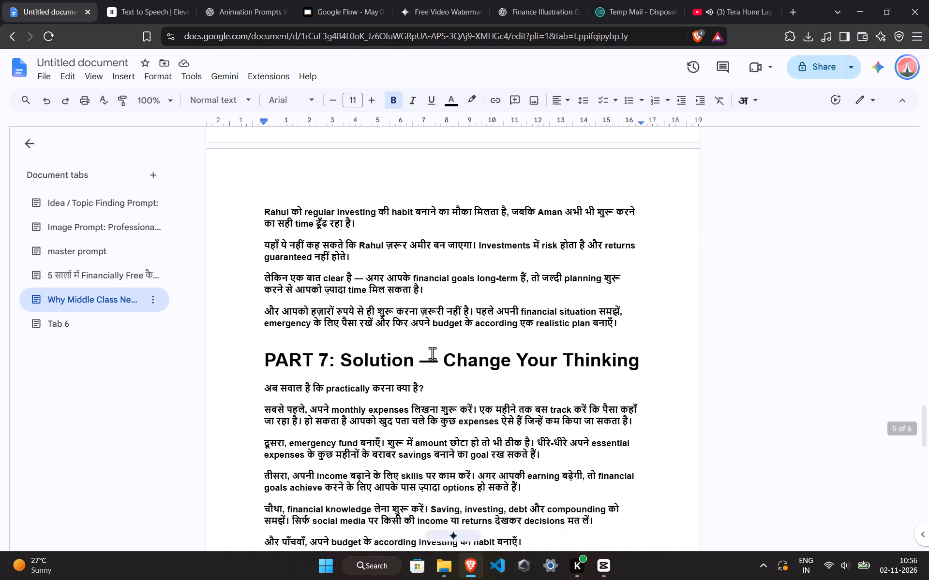
{"action": "scroll", "coordinate": [433, 360], "scroll_direction": "down", "scroll_amount": 2}
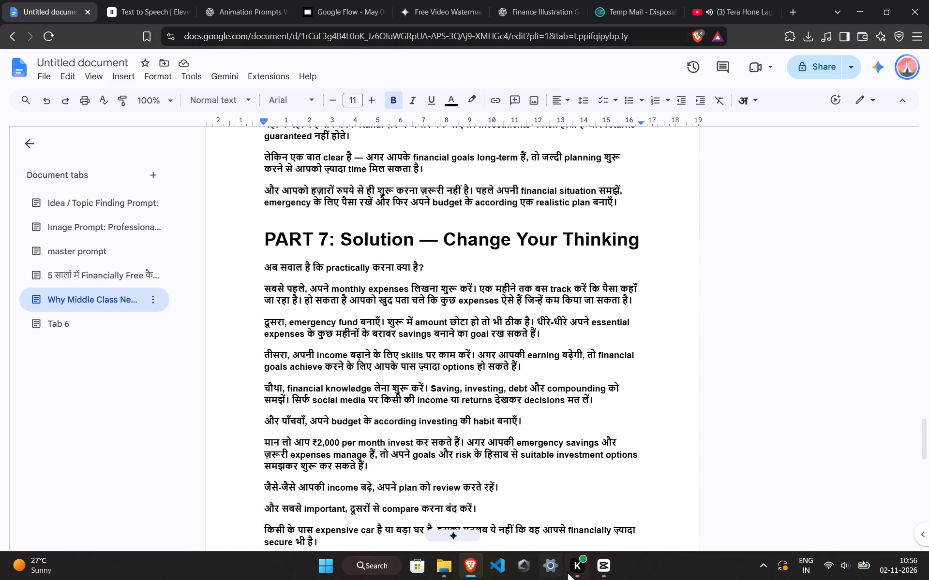
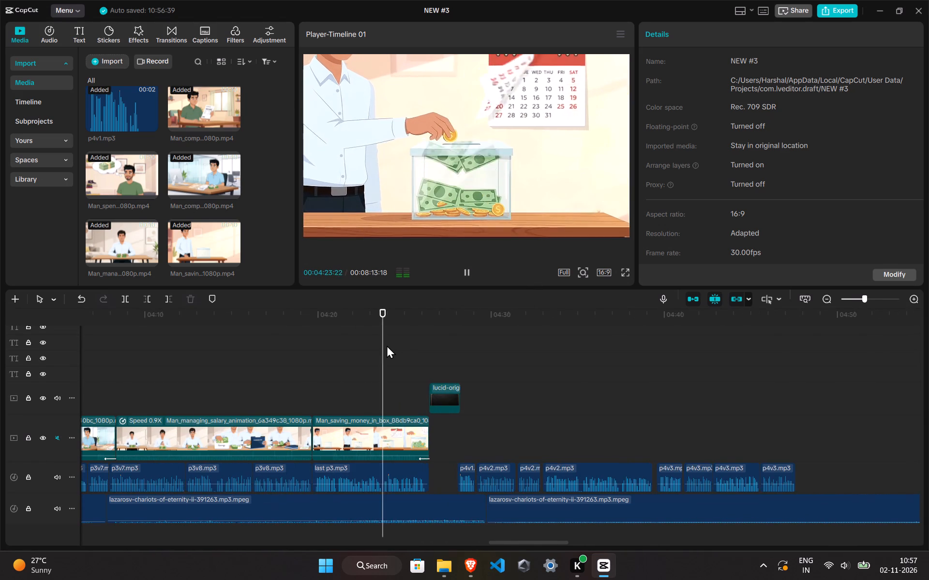
{"action": "scroll", "coordinate": [469, 457], "scroll_direction": "up", "scroll_amount": 6}
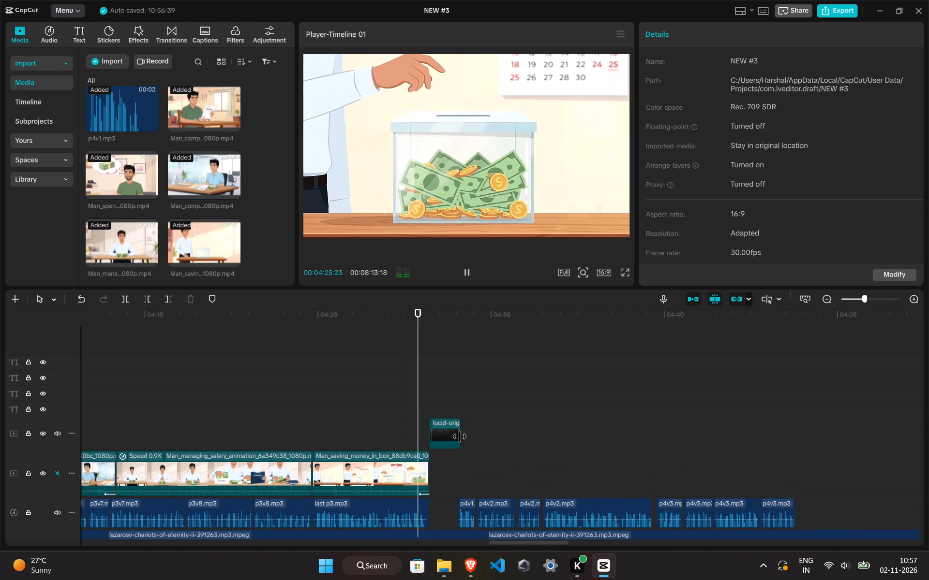
{"action": "left_click", "coordinate": [430, 383]}
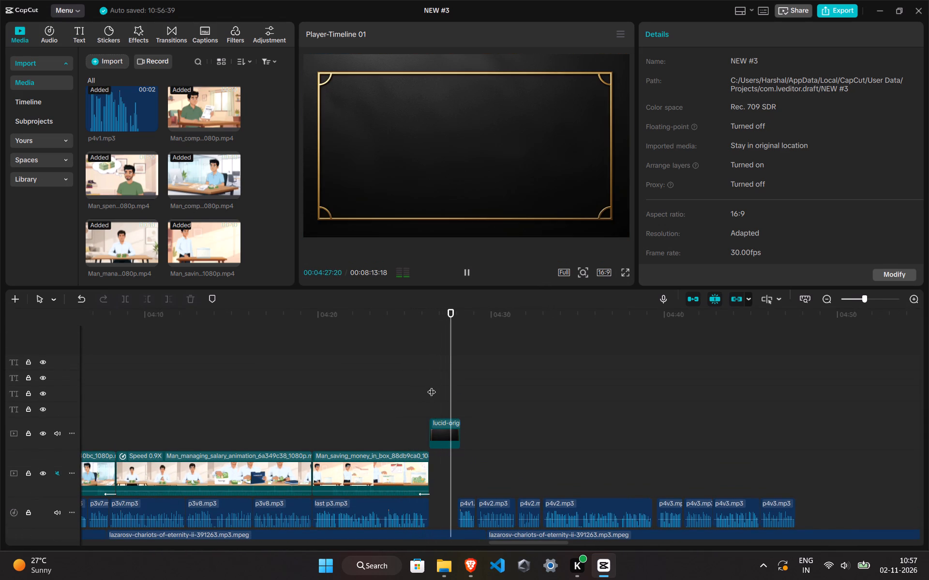
{"action": "left_click", "coordinate": [441, 416]}
{"action": "left_click", "coordinate": [434, 403]}
{"action": "left_click", "coordinate": [431, 402]}
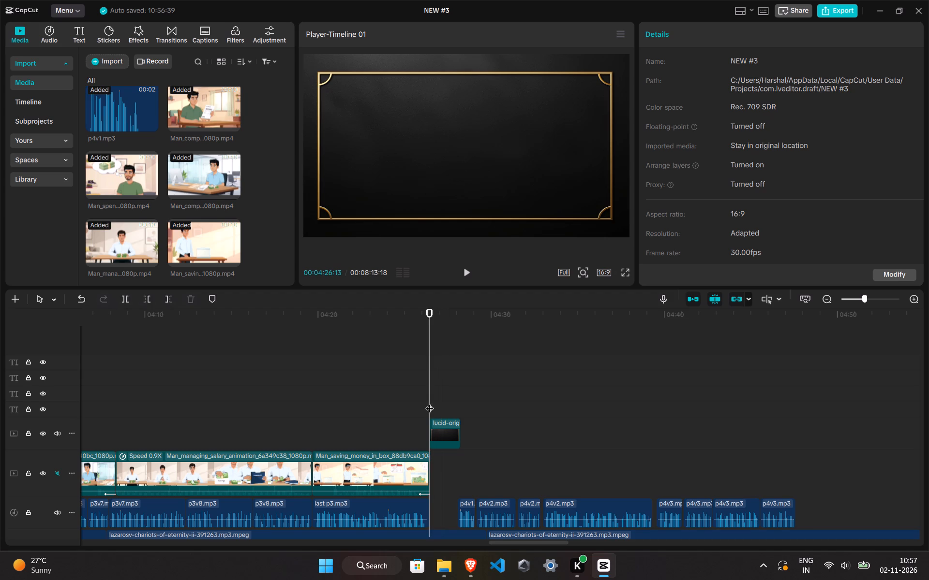
Scrub back to the PART-2 Salary title card and forward again to compare it with the new title card.
{"action": "left_click_drag", "start_coordinate": [430, 402], "coordinate": [735, 397]}
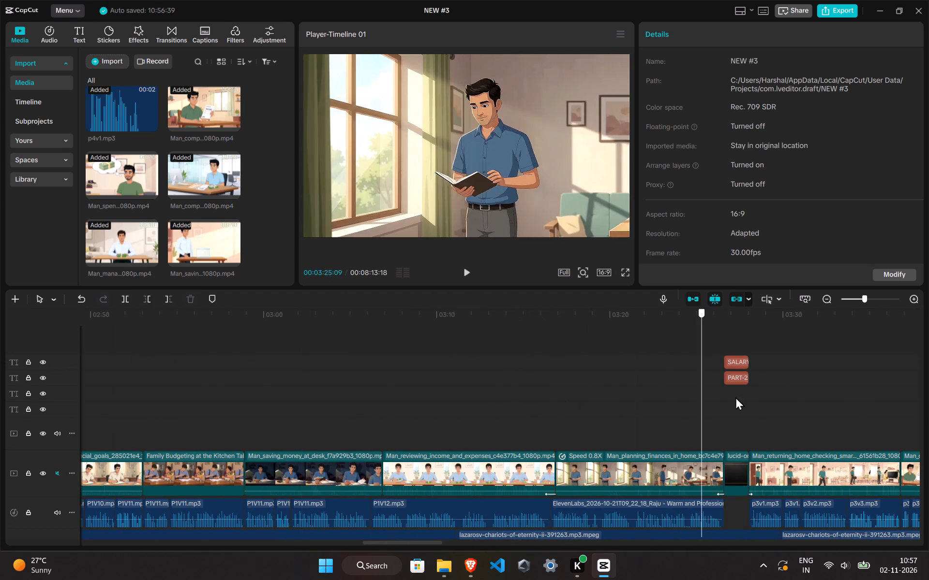
{"action": "left_click_drag", "start_coordinate": [735, 397], "coordinate": [862, 387]}
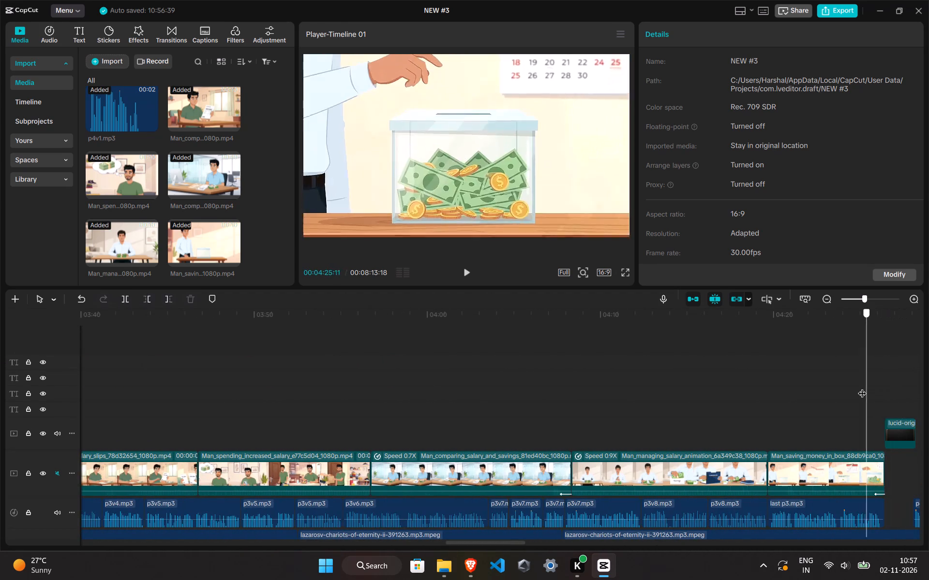
{"action": "left_click_drag", "start_coordinate": [862, 387], "coordinate": [614, 411]}
Undo the recent edits back to the point where the PART-3 and FINANCIAL EDUCATION titles were still on the timeline.
{"action": "key", "text": "ctrl+z"}
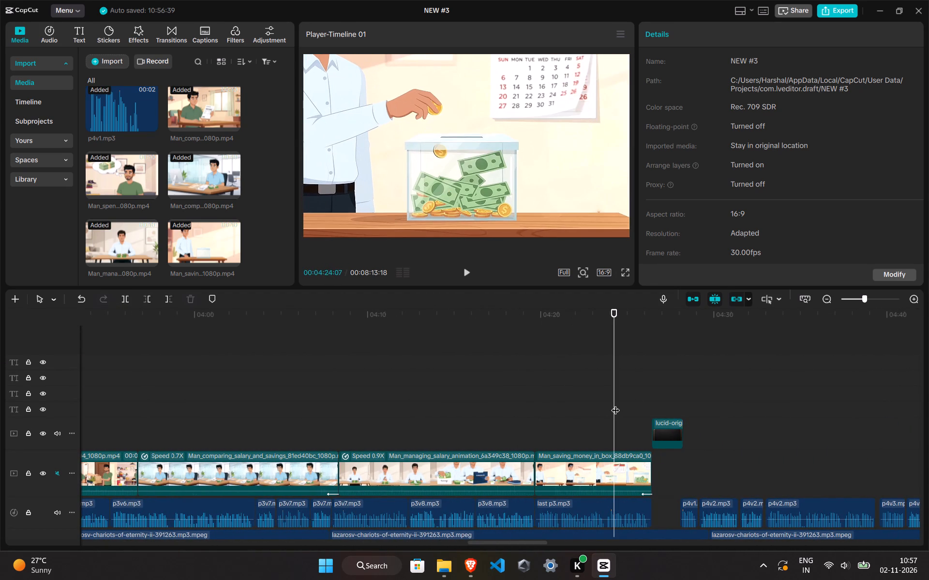
{"action": "key", "text": "ctrl+z"}
{"action": "key", "text": "ctrl+z"}
{"action": "key", "text": "ctrl+z"}
{"action": "key", "text": "ctrl+z"}
{"action": "key", "text": "ctrl+z"}
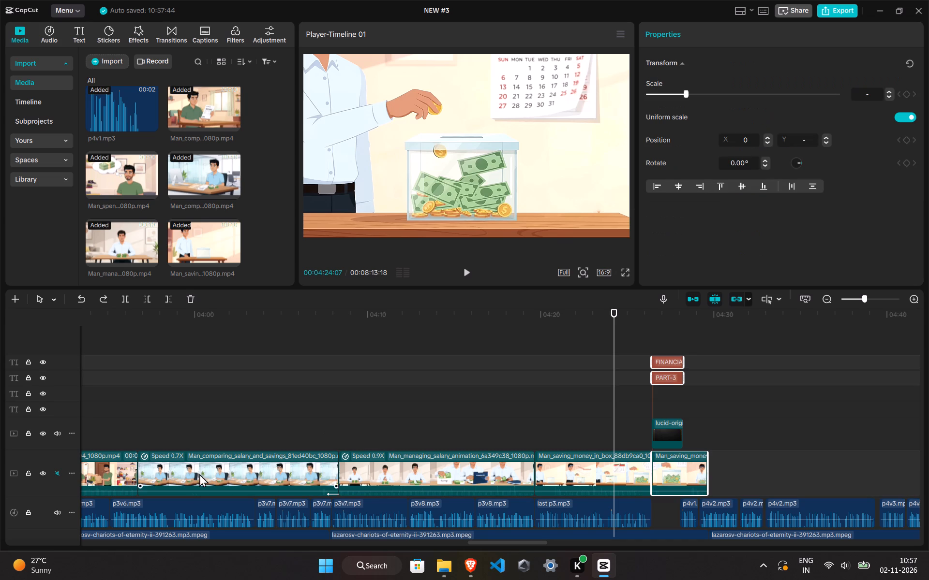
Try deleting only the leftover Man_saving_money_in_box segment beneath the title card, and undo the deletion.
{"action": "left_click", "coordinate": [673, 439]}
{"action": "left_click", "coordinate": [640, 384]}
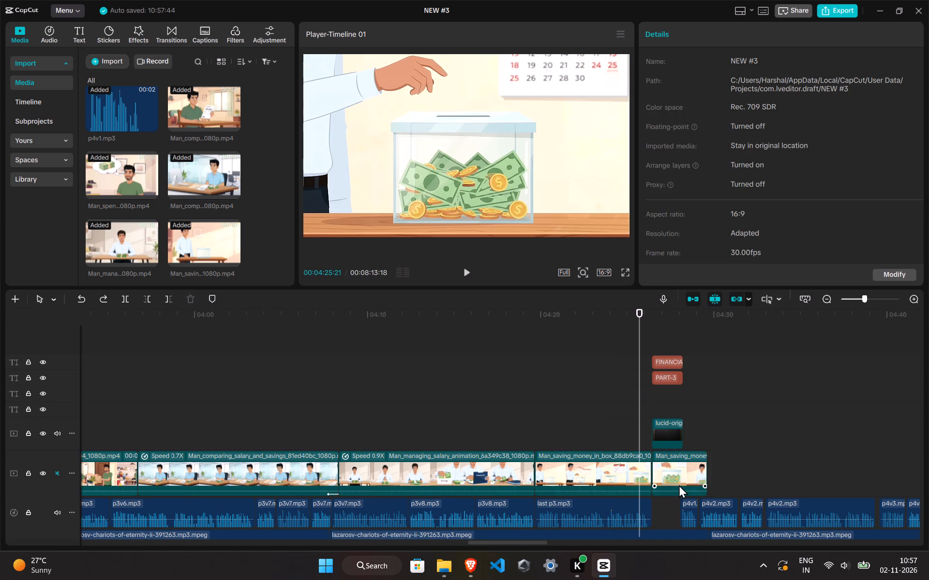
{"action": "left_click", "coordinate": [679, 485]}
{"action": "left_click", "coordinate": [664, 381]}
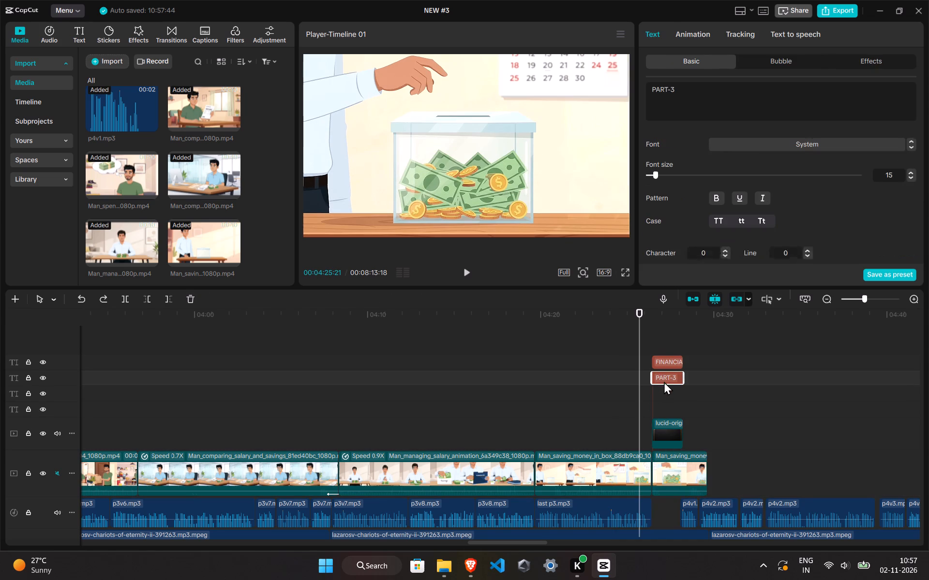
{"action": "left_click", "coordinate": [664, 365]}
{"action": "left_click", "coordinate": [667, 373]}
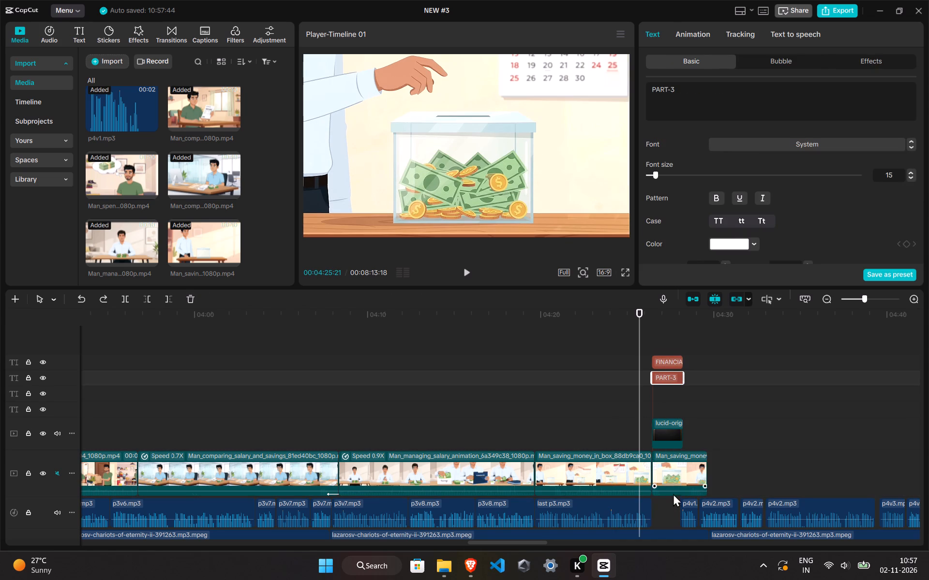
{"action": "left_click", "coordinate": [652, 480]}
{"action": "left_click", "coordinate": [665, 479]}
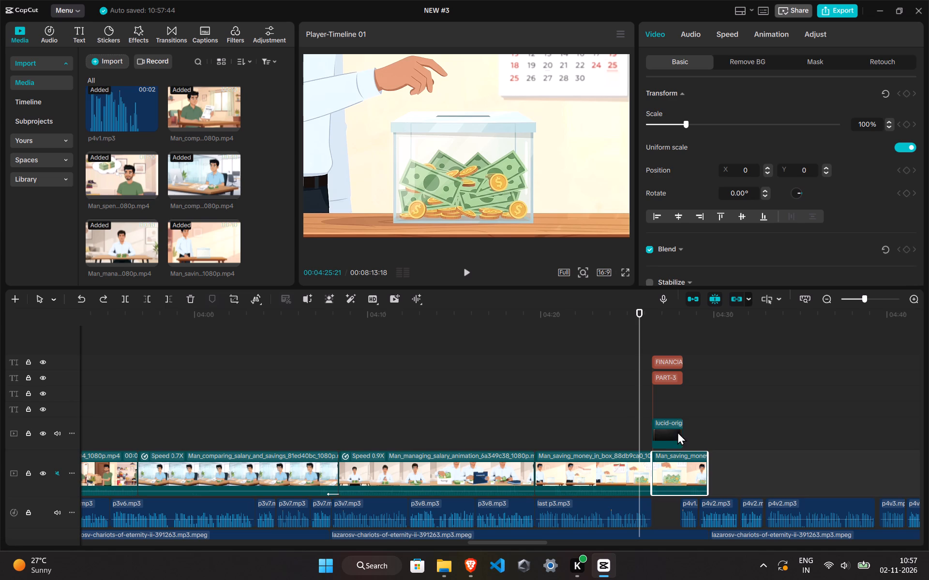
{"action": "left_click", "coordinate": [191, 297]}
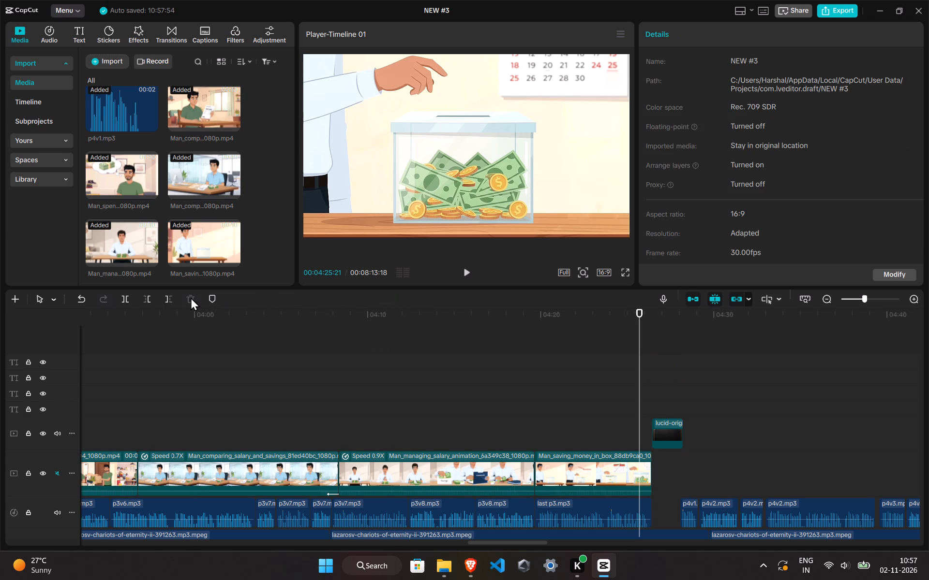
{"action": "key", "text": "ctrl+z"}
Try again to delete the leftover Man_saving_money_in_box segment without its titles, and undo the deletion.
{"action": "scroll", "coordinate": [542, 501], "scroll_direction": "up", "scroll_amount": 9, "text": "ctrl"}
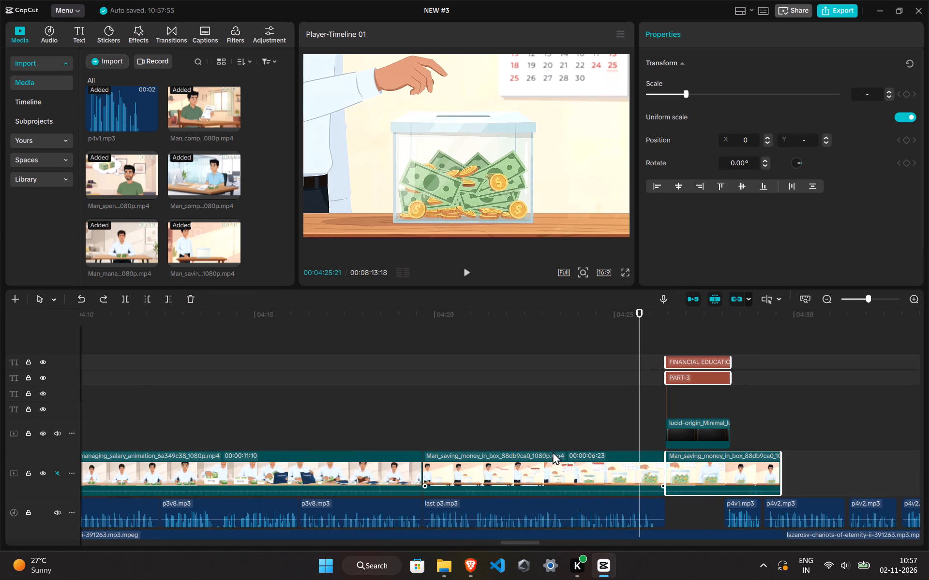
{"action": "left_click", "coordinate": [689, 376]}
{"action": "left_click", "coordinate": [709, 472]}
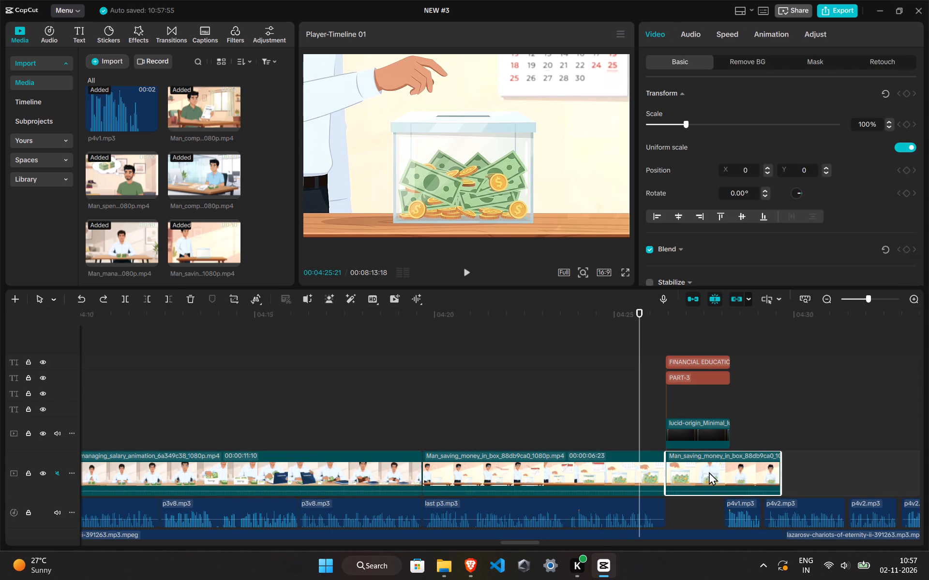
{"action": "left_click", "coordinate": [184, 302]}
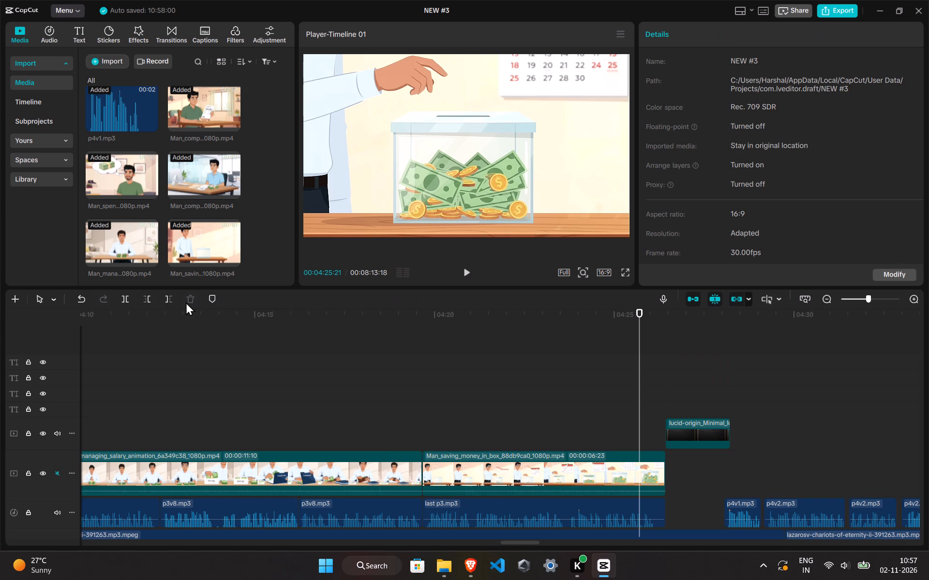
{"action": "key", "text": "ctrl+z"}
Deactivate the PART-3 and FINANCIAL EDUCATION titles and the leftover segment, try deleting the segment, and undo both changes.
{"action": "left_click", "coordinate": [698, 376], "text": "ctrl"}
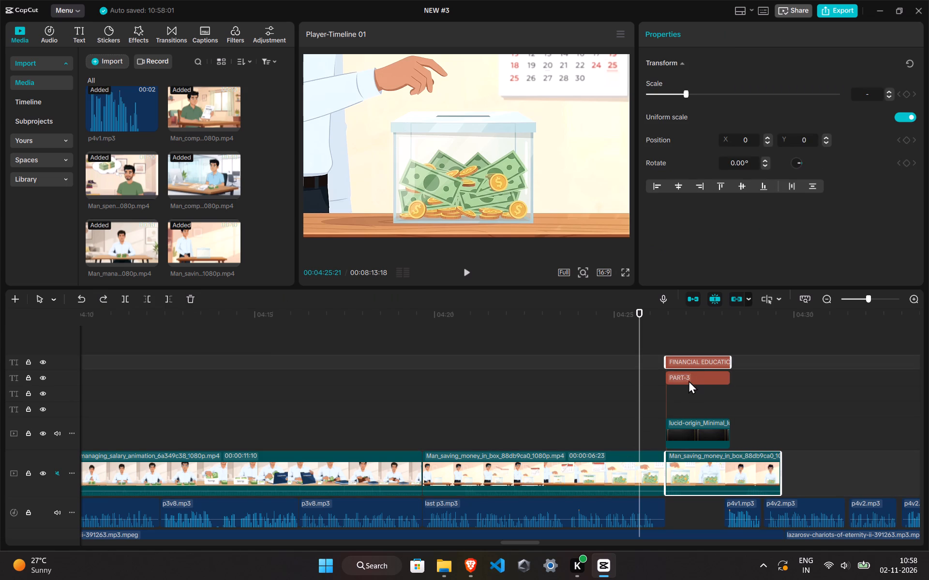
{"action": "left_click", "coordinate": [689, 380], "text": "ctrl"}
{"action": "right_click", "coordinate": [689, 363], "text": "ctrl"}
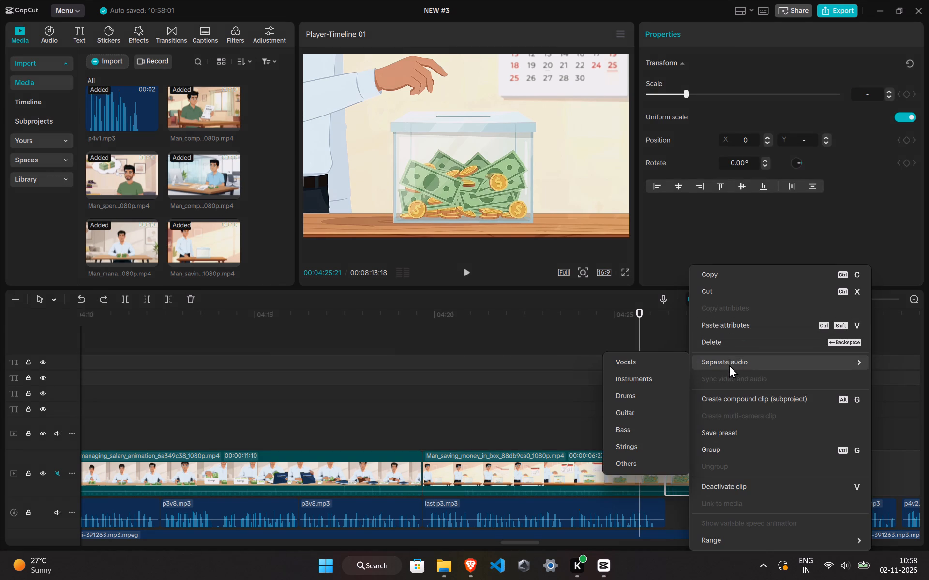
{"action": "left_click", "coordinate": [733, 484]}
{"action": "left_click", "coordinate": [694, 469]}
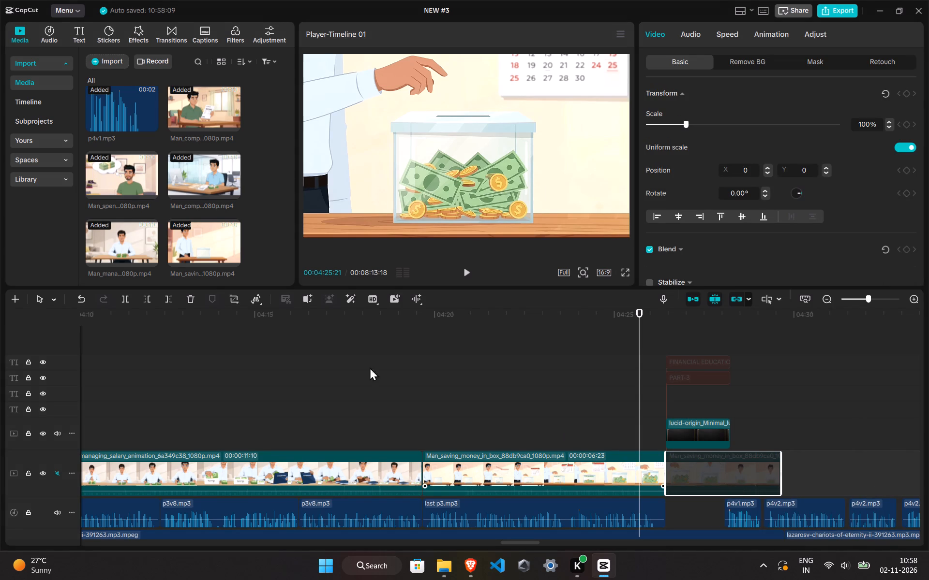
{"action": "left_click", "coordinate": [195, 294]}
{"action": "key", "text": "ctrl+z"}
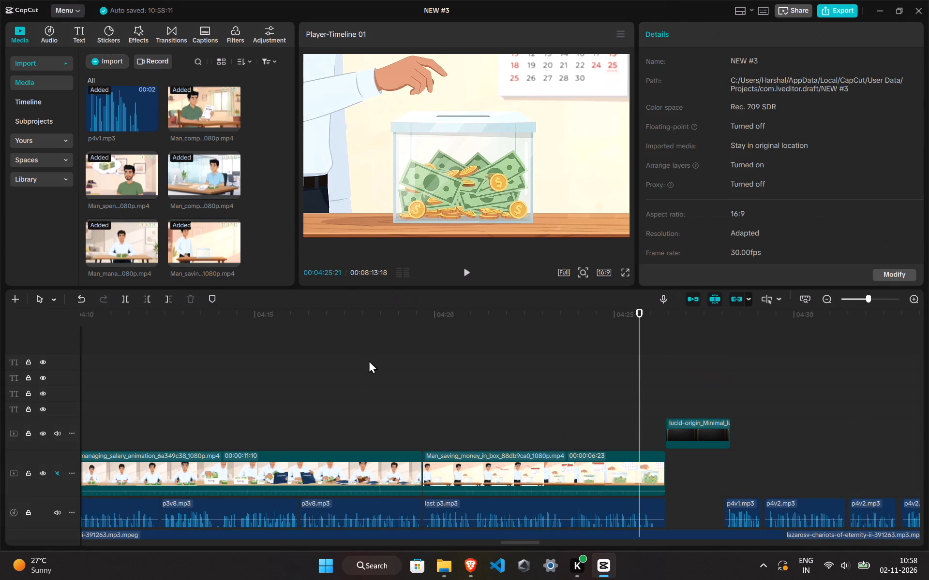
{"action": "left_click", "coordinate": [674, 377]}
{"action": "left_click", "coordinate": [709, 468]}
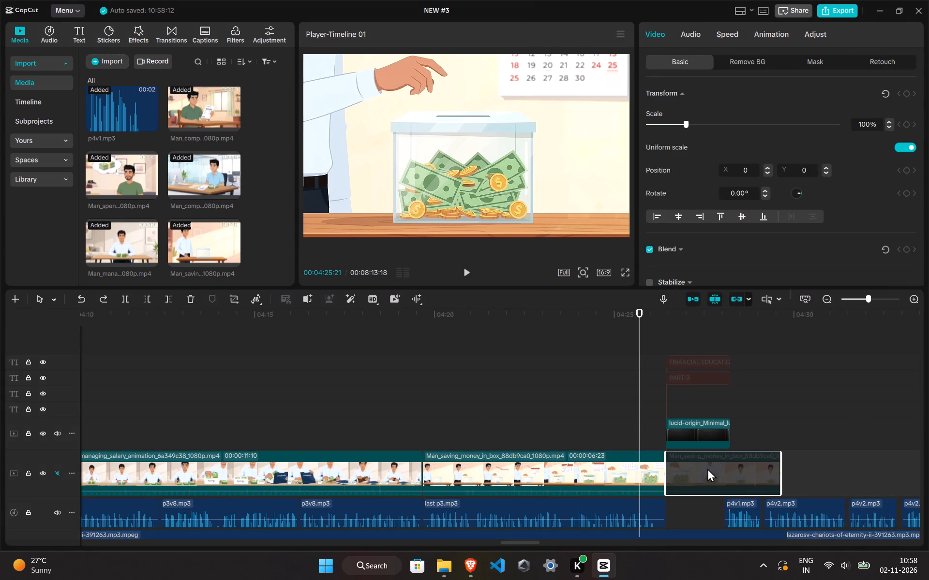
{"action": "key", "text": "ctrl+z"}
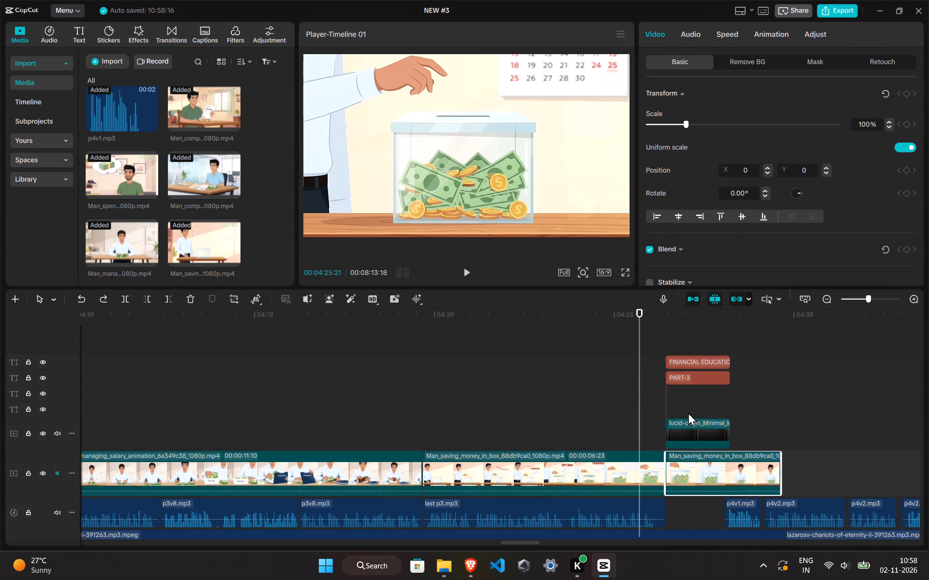
Copy the FINANCIAL EDUCATION and PART-3 title texts together.
{"action": "left_click", "coordinate": [689, 410]}
{"action": "left_click", "coordinate": [552, 386]}
{"action": "left_click", "coordinate": [705, 382]}
{"action": "left_click", "coordinate": [689, 365]}
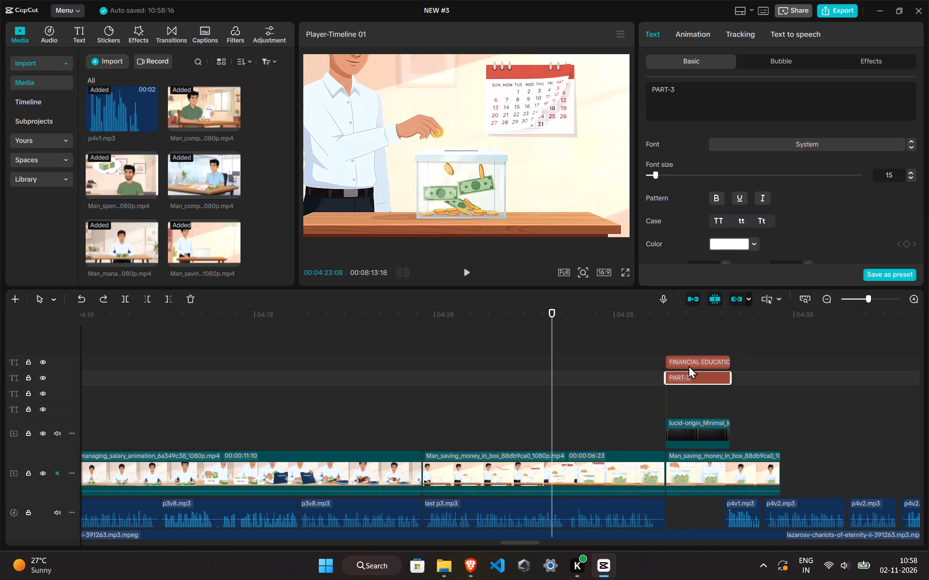
{"action": "left_click", "coordinate": [689, 378], "text": "ctrl"}
{"action": "key", "text": "ctrl+c"}
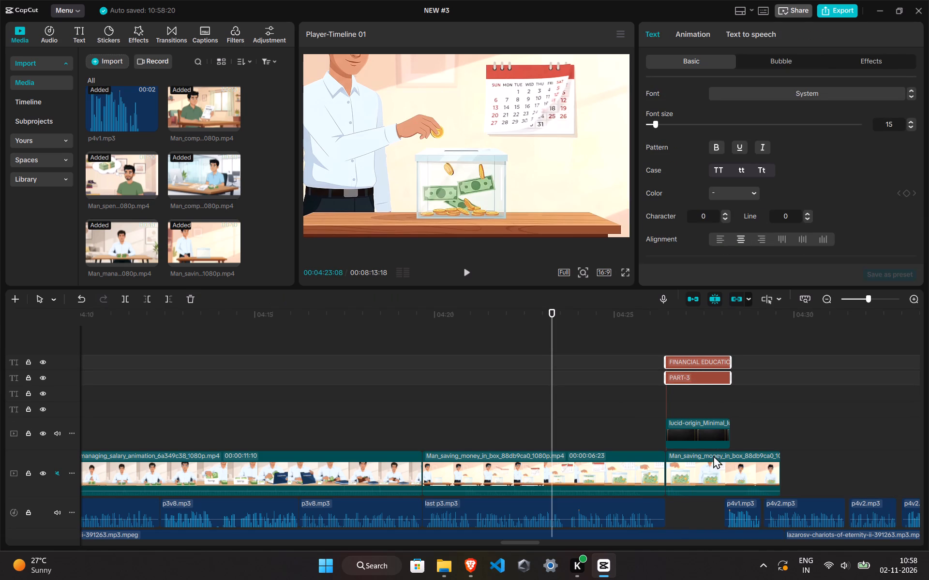
Delete the leftover Man_saving_money_in_box segment beneath the title card.
{"action": "left_click", "coordinate": [711, 469]}
{"action": "left_click", "coordinate": [193, 291]}
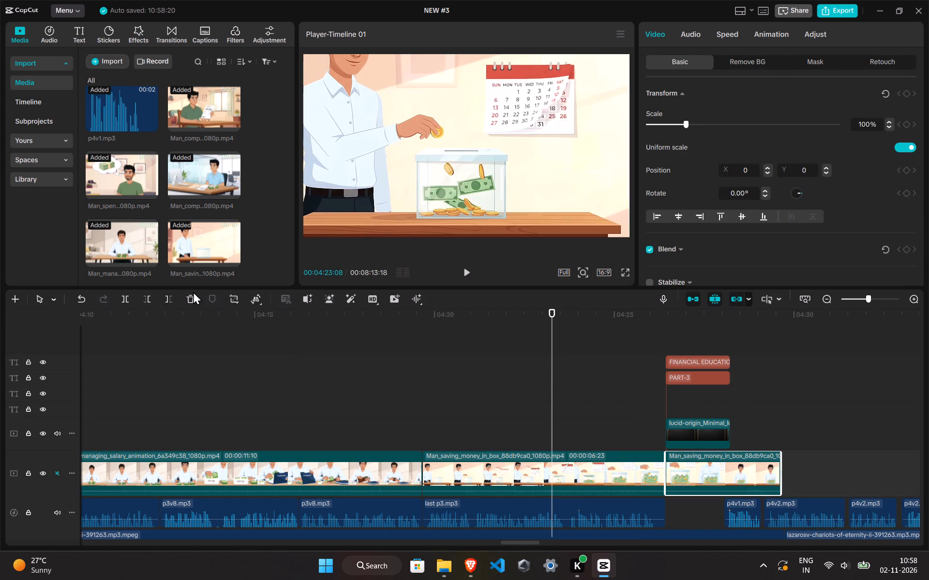
{"action": "left_click", "coordinate": [185, 298]}
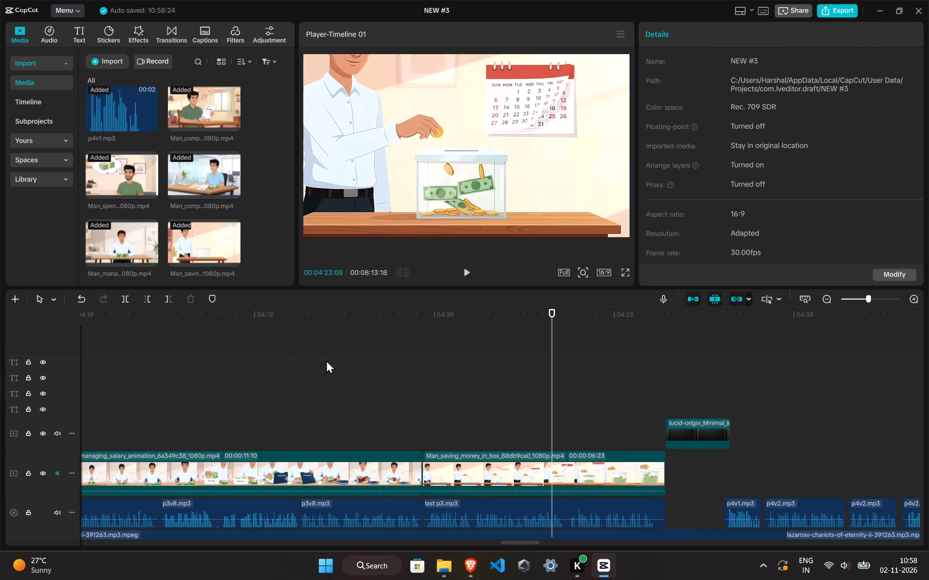
Paste the FINANCIAL EDUCATION and PART-3 titles and align both with the lucid-origin background clip.
{"action": "key", "text": "ctrl+v"}
{"action": "left_click_drag", "start_coordinate": [588, 373], "coordinate": [711, 379]}
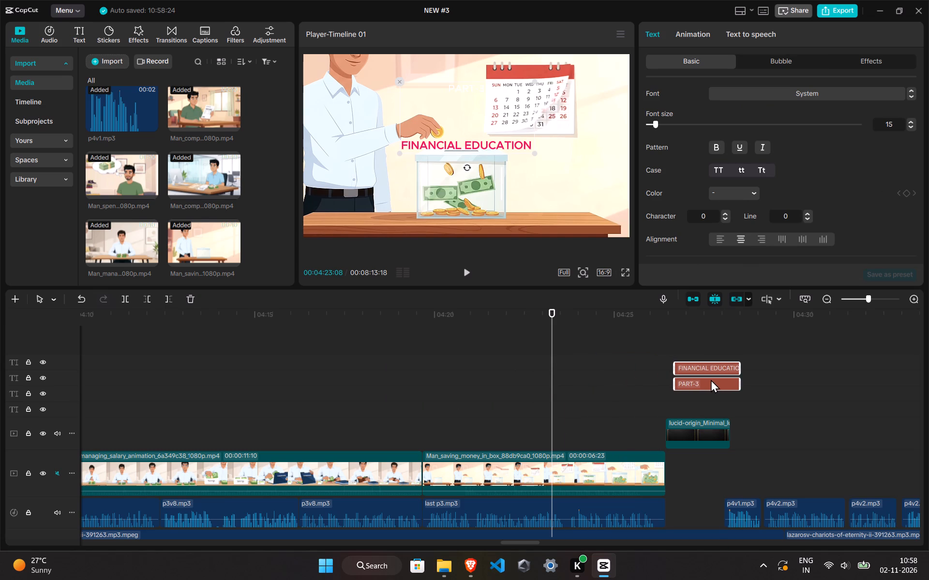
{"action": "left_click_drag", "start_coordinate": [711, 379], "coordinate": [702, 381]}
Play back the end of the Man_saving_money_in_box clip into the PART-3 FINANCIAL EDUCATION title card.
{"action": "left_click", "coordinate": [629, 361]}
{"action": "key", "text": "space"}
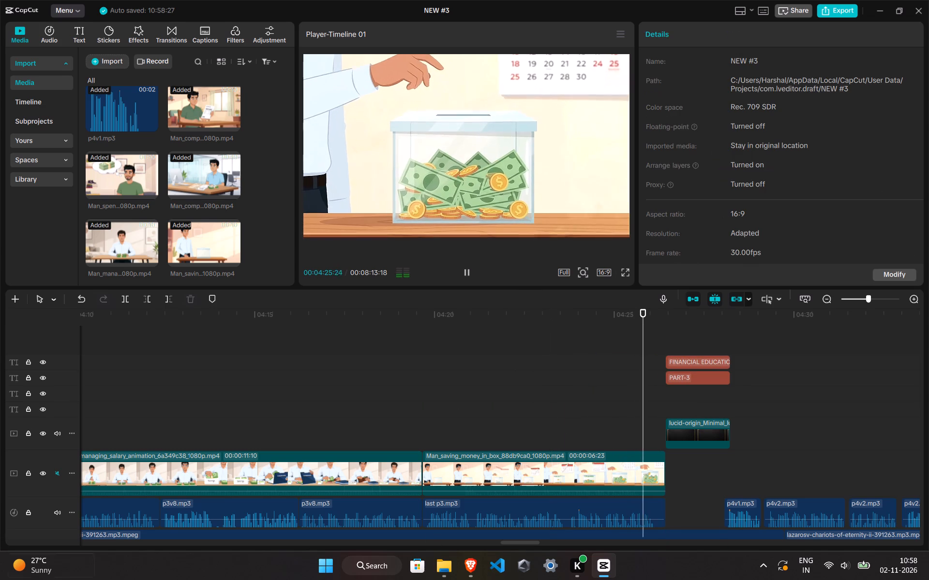
{"action": "scroll", "coordinate": [190, 518], "scroll_direction": "down", "scroll_amount": 6, "text": "ctrl"}
{"action": "scroll", "coordinate": [542, 476], "scroll_direction": "down", "scroll_amount": 4, "text": "ctrl"}
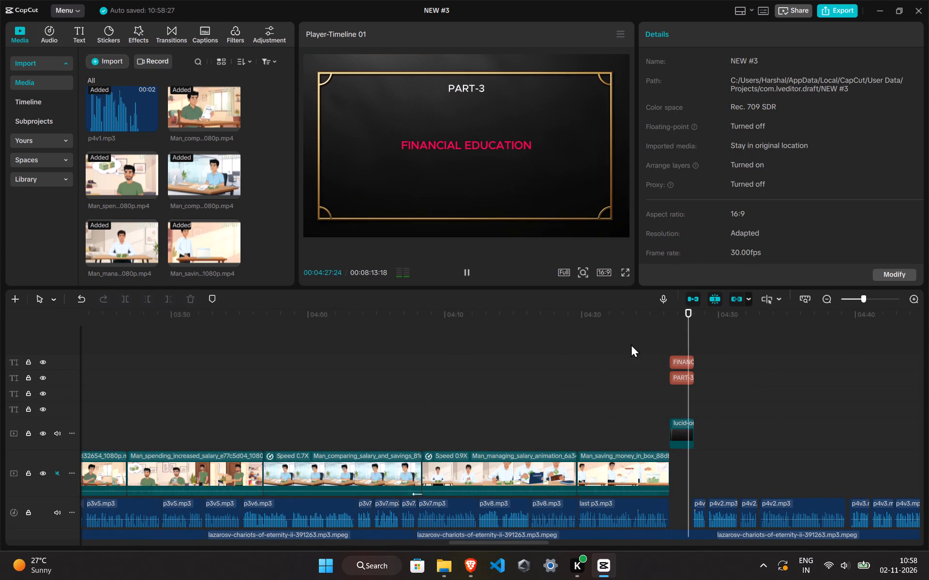
{"action": "left_click", "coordinate": [631, 344]}
{"action": "key", "text": "space"}
{"action": "scroll", "coordinate": [665, 465], "scroll_direction": "up", "scroll_amount": 9, "text": "ctrl"}
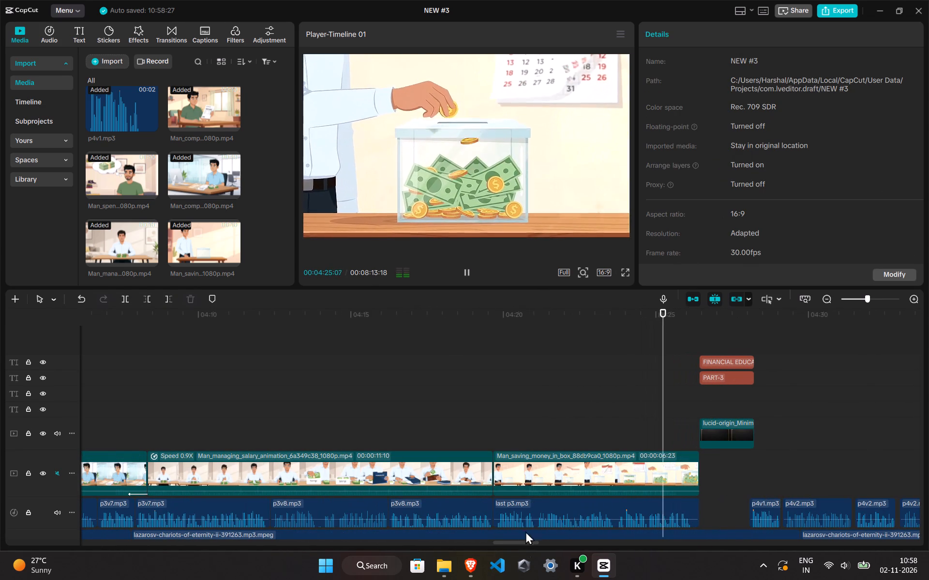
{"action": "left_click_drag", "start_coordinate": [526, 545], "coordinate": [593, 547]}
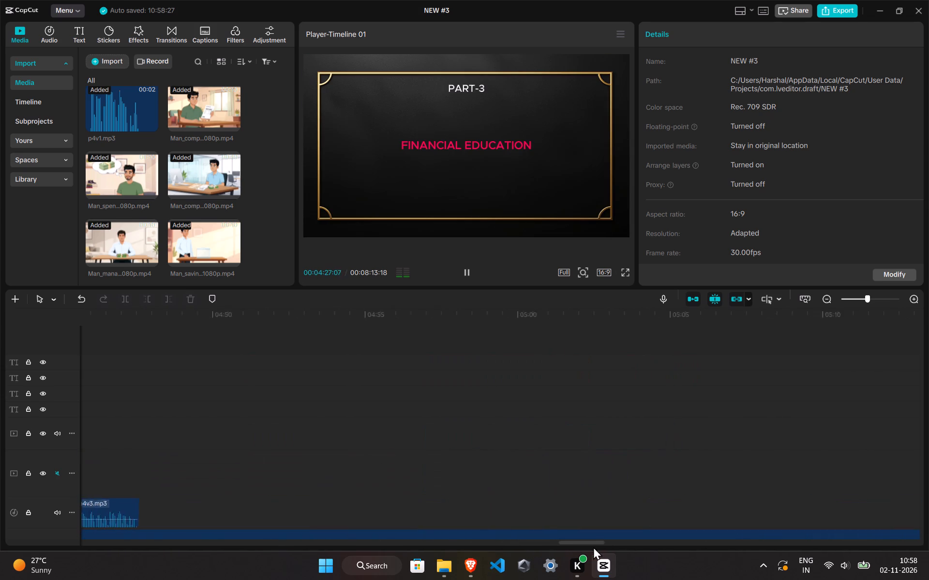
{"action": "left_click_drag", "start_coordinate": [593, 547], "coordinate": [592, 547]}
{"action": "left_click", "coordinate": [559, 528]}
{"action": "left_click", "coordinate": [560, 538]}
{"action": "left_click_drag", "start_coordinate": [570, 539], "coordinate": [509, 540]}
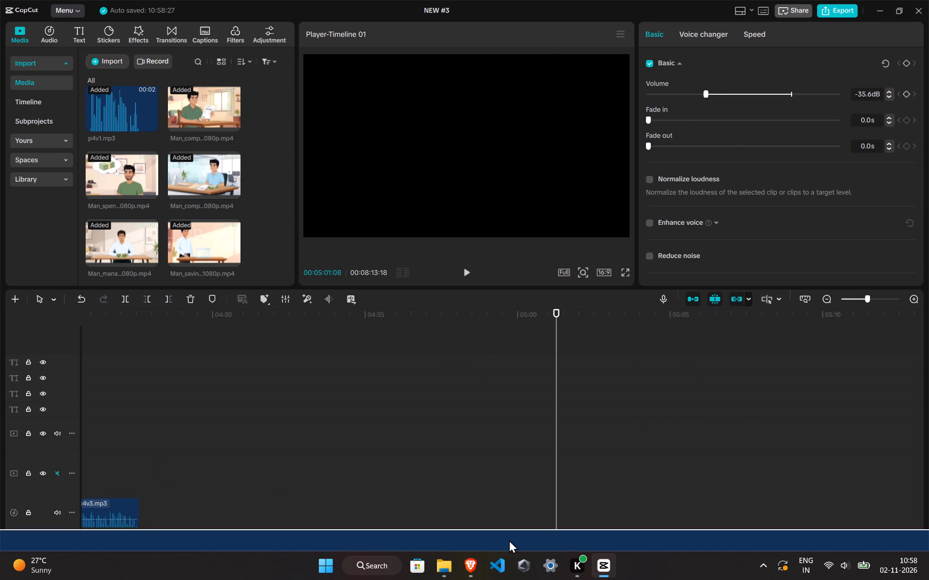
Shift the long lazarosv-chariots-of-eternity music clip slightly earlier on the lowest audio track.
{"action": "left_click_drag", "start_coordinate": [509, 540], "coordinate": [499, 539]}
{"action": "left_click", "coordinate": [495, 483]}
Apply the basic Fade Out exit animation to the Man_saving clip before the PART-3 title card and adjust its duration by one increment.
{"action": "scroll", "coordinate": [493, 476], "scroll_direction": "down", "scroll_amount": 16, "text": "ctrl"}
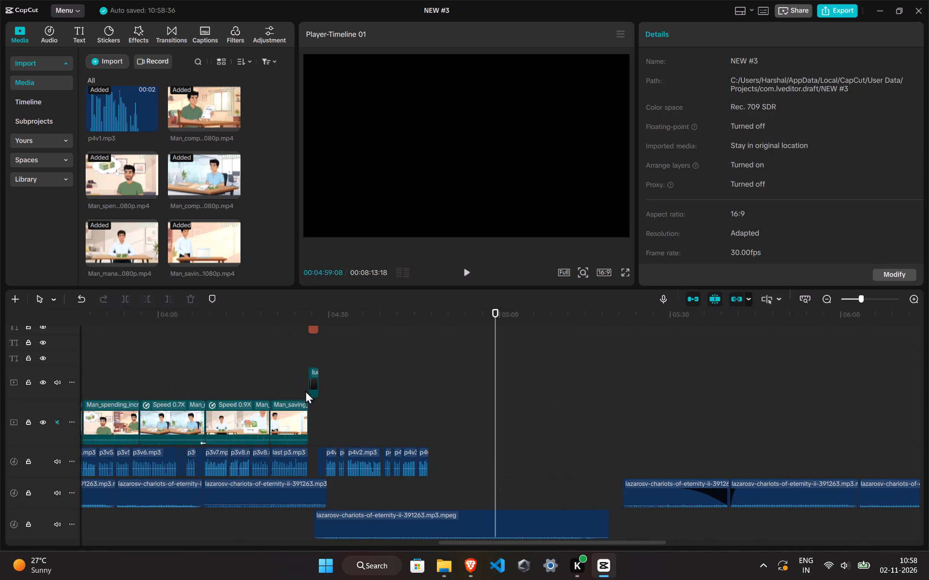
{"action": "left_click", "coordinate": [300, 382]}
{"action": "left_click", "coordinate": [302, 416]}
{"action": "scroll", "coordinate": [305, 416], "scroll_direction": "up", "scroll_amount": 2}
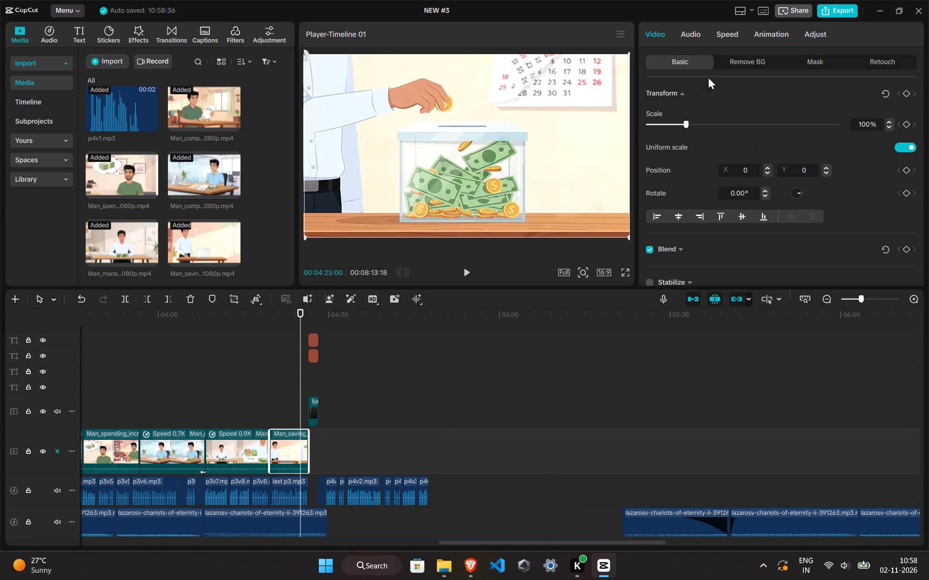
{"action": "left_click", "coordinate": [763, 36]}
{"action": "left_click", "coordinate": [715, 135]}
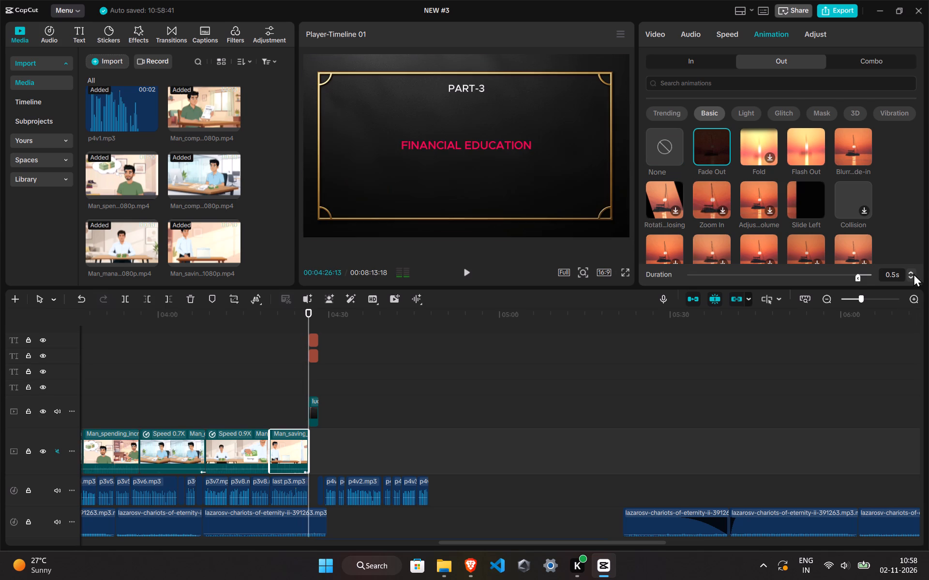
{"action": "left_click", "coordinate": [911, 276]}
Play back from about 04:12 through the Man_saving fade-out and the PART-3 title card into the p4v2 narration.
{"action": "left_click", "coordinate": [225, 375]}
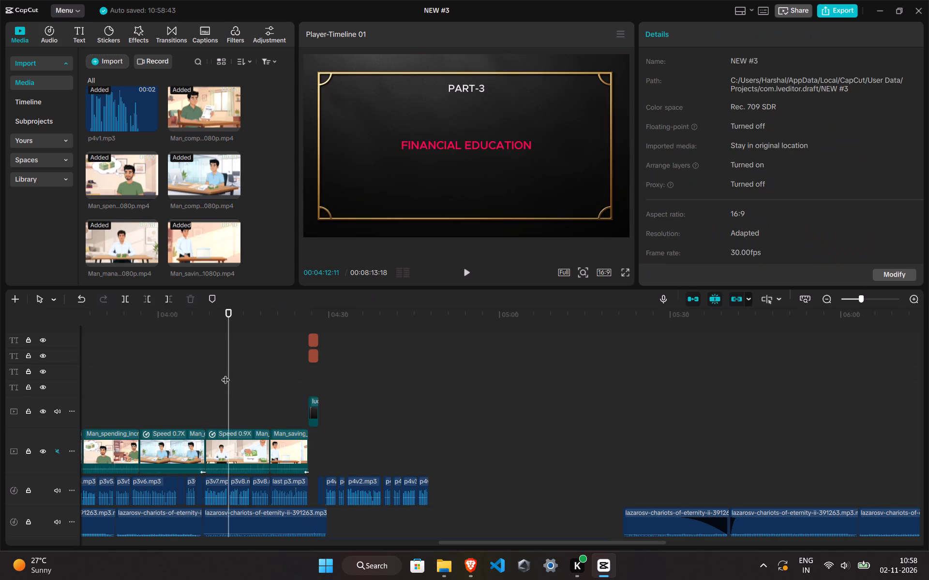
{"action": "key", "text": "space"}
{"action": "scroll", "coordinate": [371, 418], "scroll_direction": "up", "scroll_amount": 5, "text": "ctrl"}
{"action": "scroll", "coordinate": [568, 475], "scroll_direction": "down", "scroll_amount": 3, "text": "ctrl"}
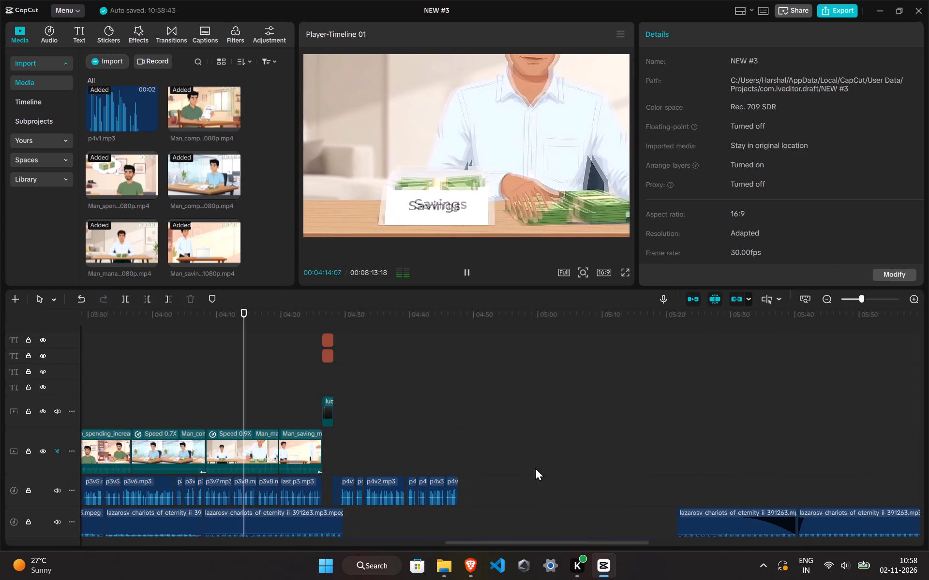
{"action": "scroll", "coordinate": [494, 459], "scroll_direction": "down", "scroll_amount": 1}
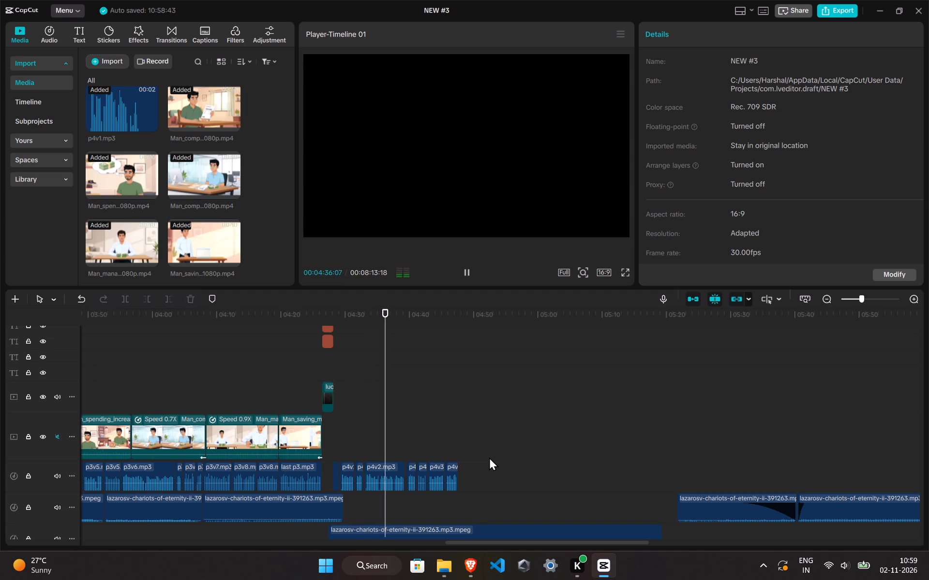
{"action": "key", "text": "space"}
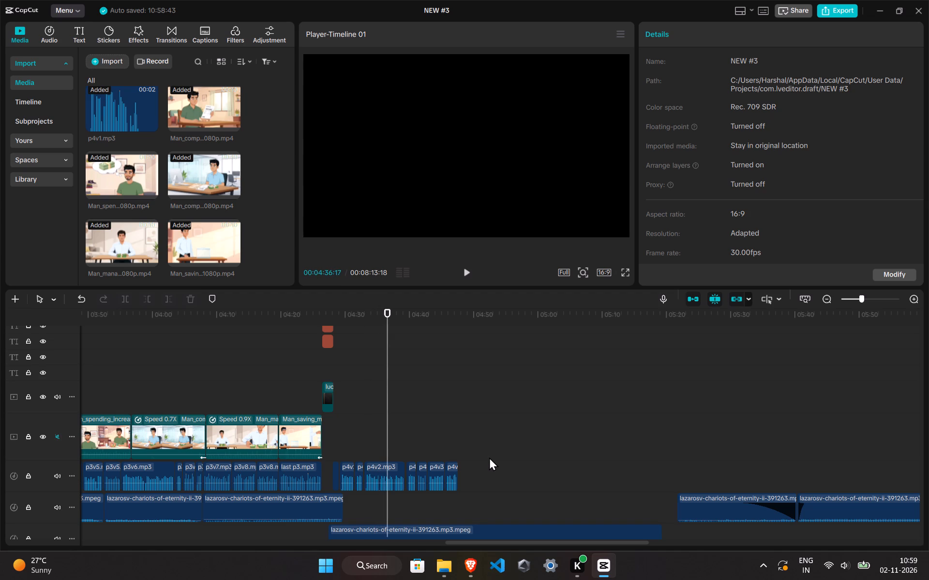